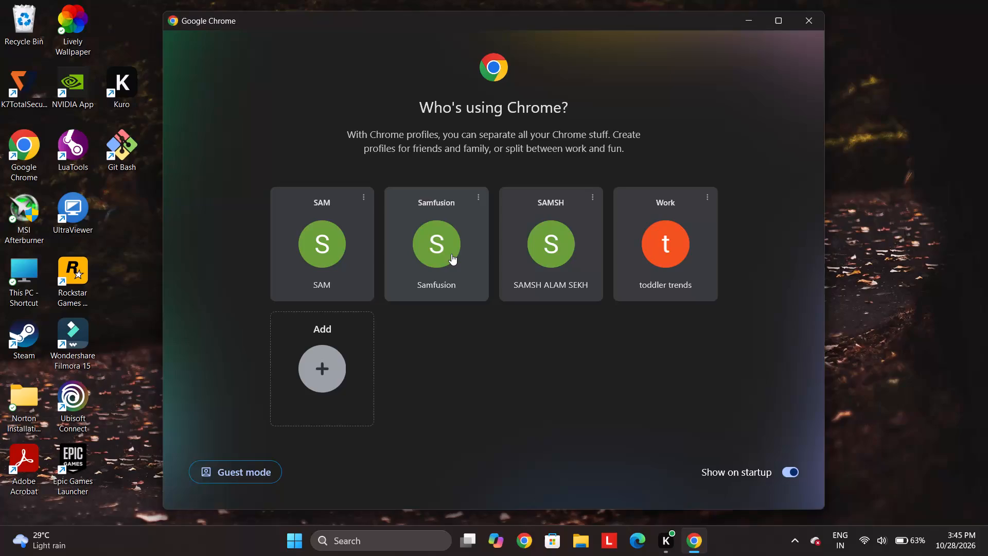
# Open Chrome with the Samfusion profile and close the YouTube tab, keeping the GLYCOLYSIS design tab.
pyautogui.click(451, 254)
pyautogui.click(112, 31)
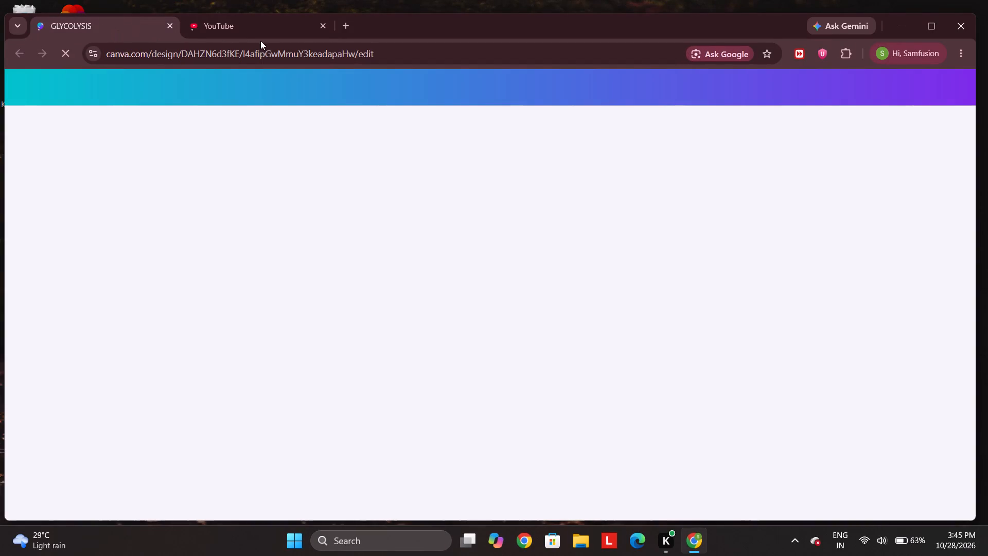
pyautogui.click(327, 25)
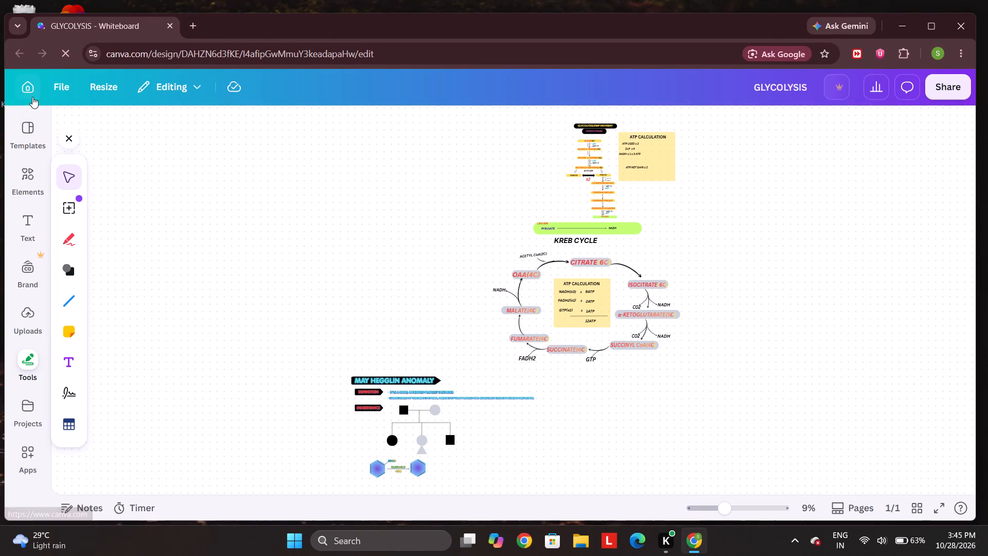
# Go to the Canva home page and create a new blank 11 x 8.5 in design.
pyautogui.click(31, 89)
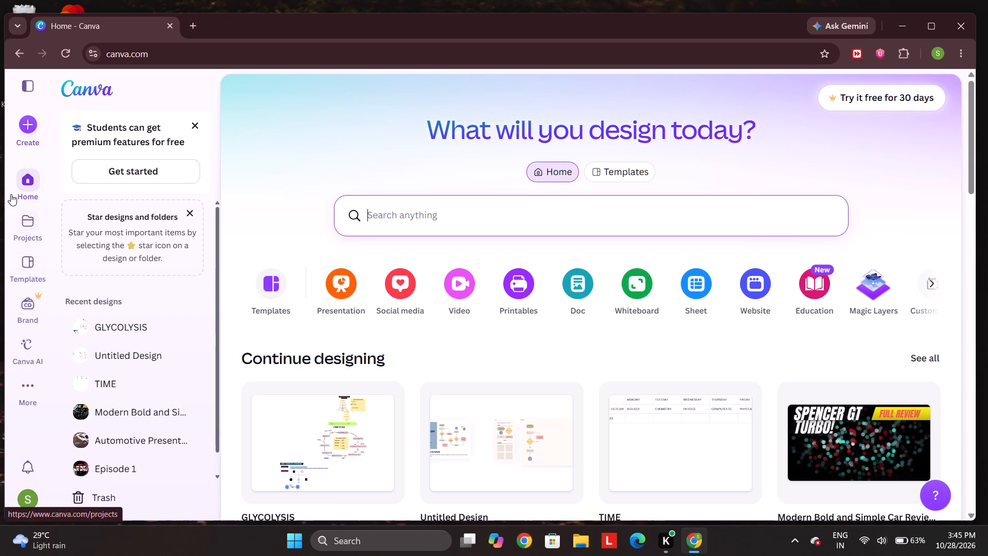
pyautogui.click(29, 121)
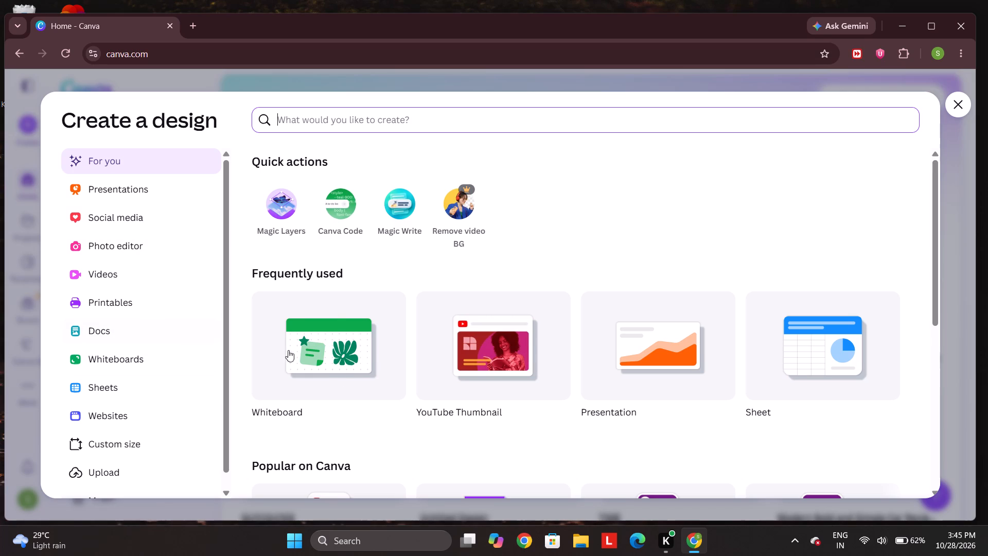
# Search the design types for "ad" and create a blank Flyer (Landscape US) design.
pyautogui.click(343, 374)
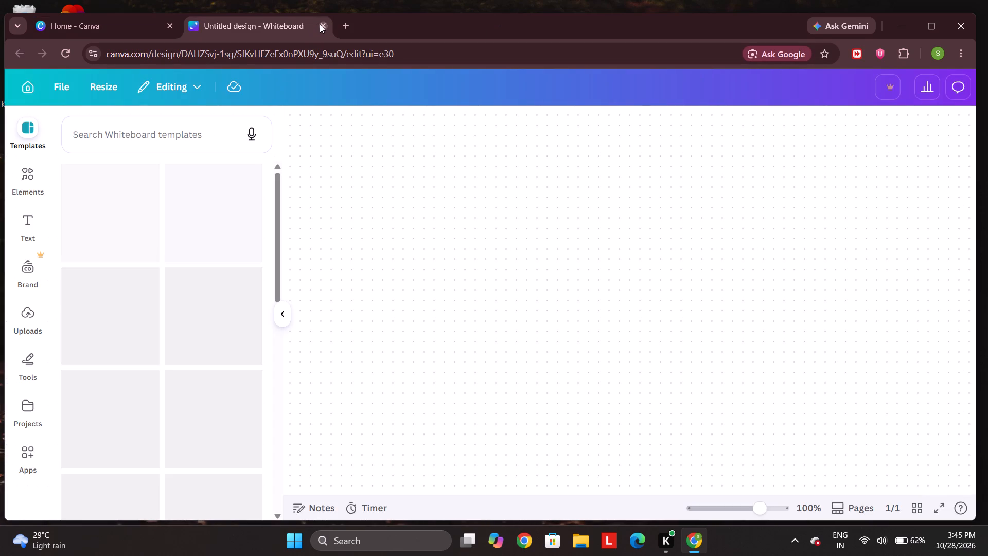
pyautogui.click(320, 24)
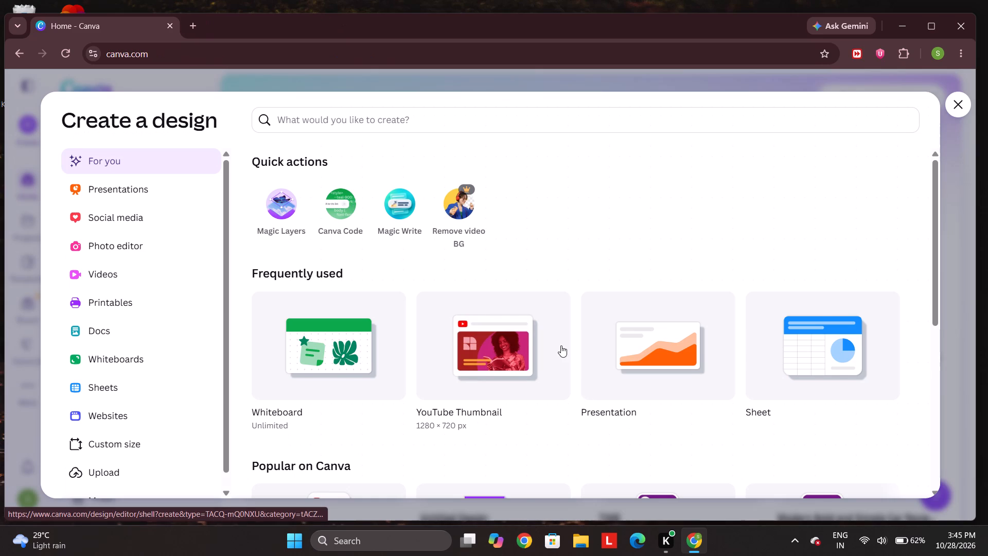
pyautogui.scroll(-2, 561, 345)
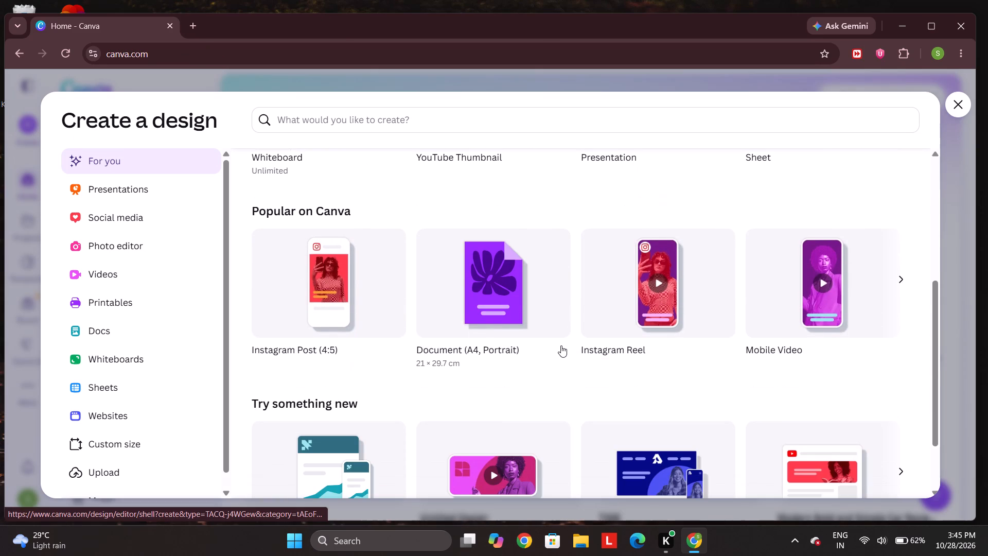
pyautogui.click(583, 122)
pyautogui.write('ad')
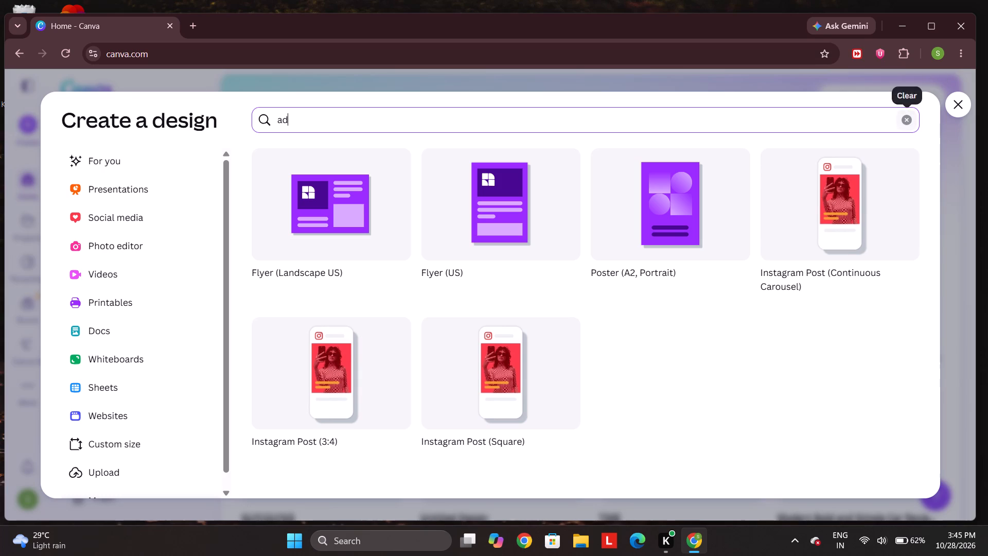
pyautogui.click(332, 226)
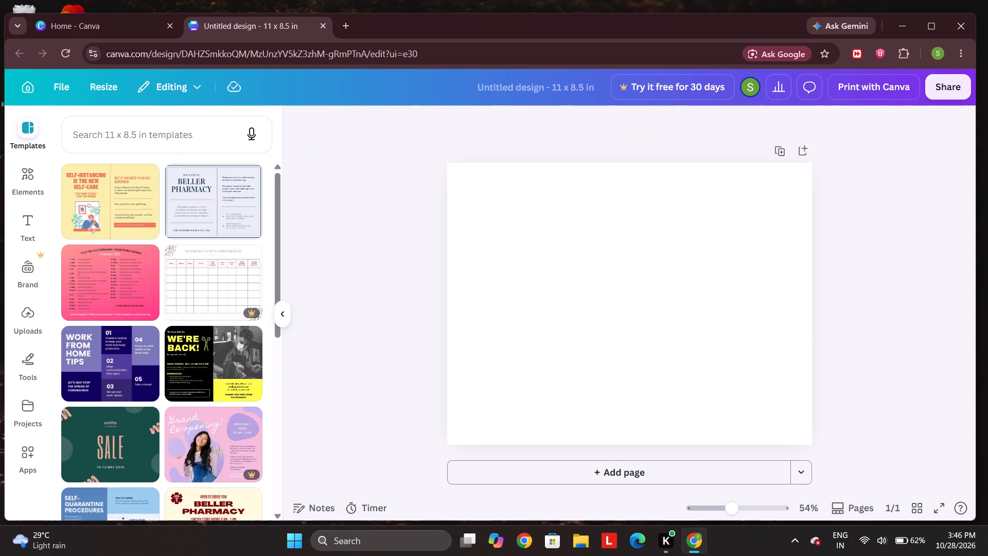
# Search the elements for "blue background" and add the bright blue radial gradient photo to the page.
pyautogui.click(31, 191)
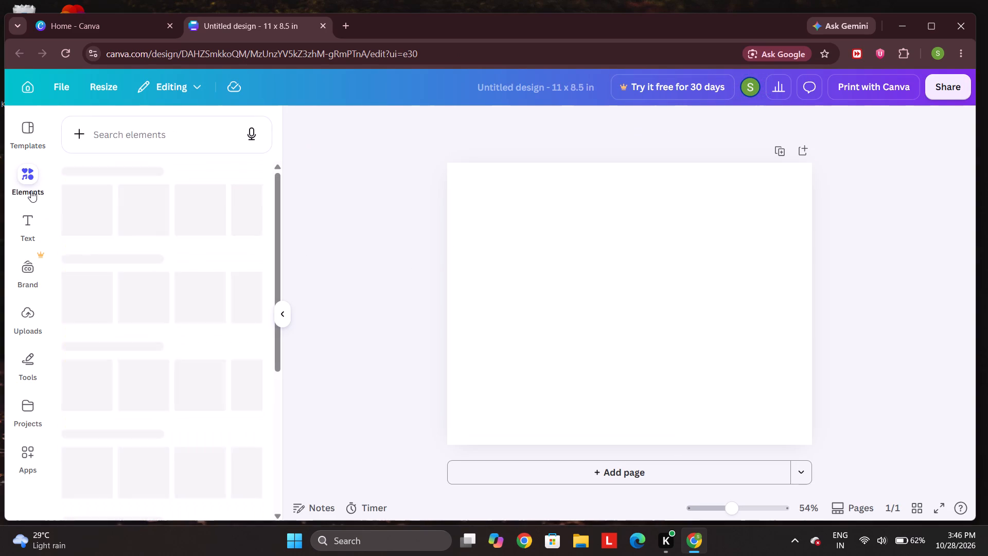
pyautogui.click(137, 149)
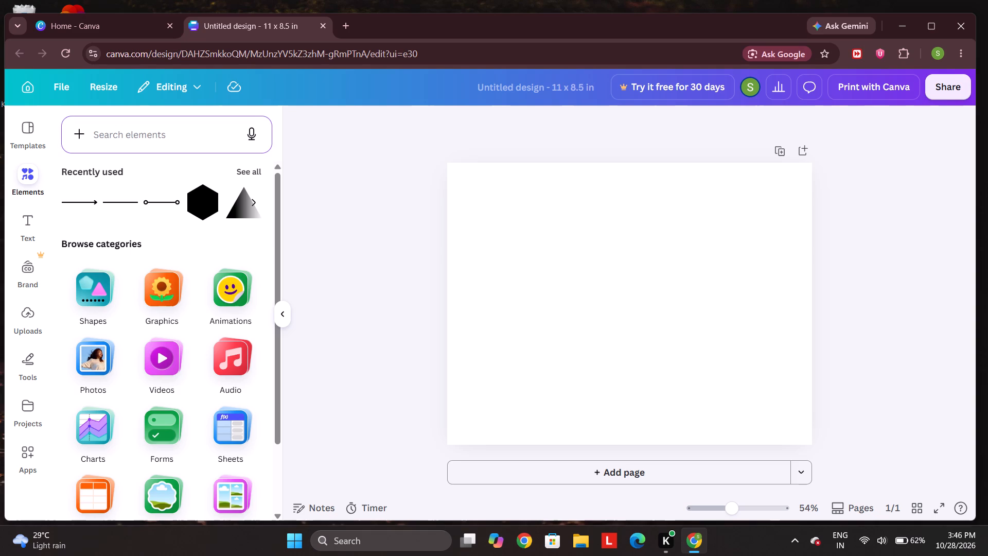
pyautogui.click(136, 138)
pyautogui.write('bl')
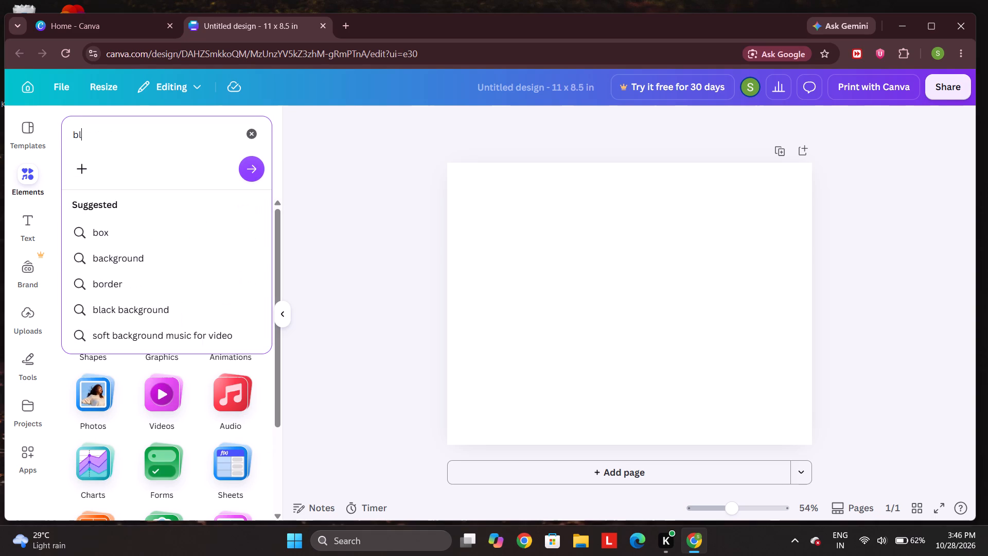
pyautogui.press('u')
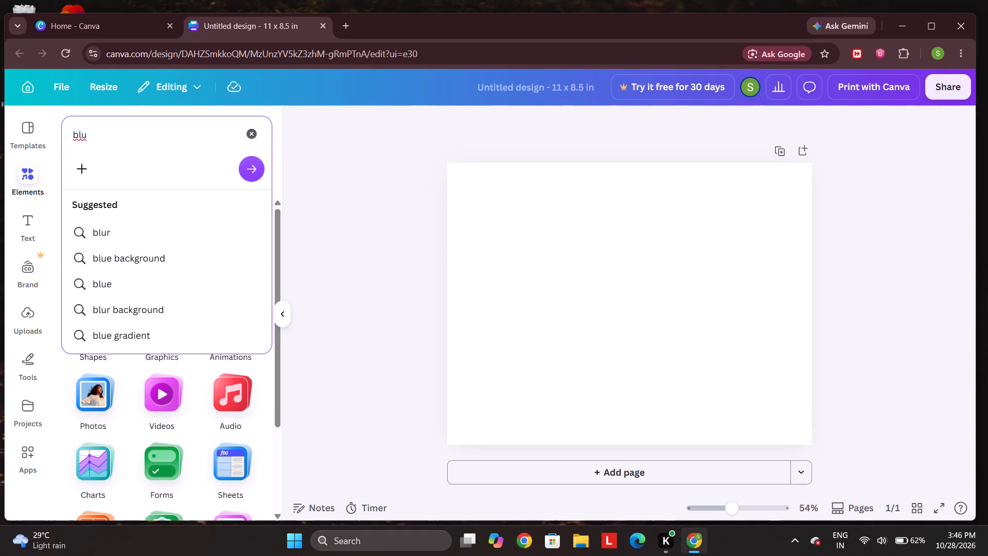
pyautogui.write('e')
pyautogui.press('space')
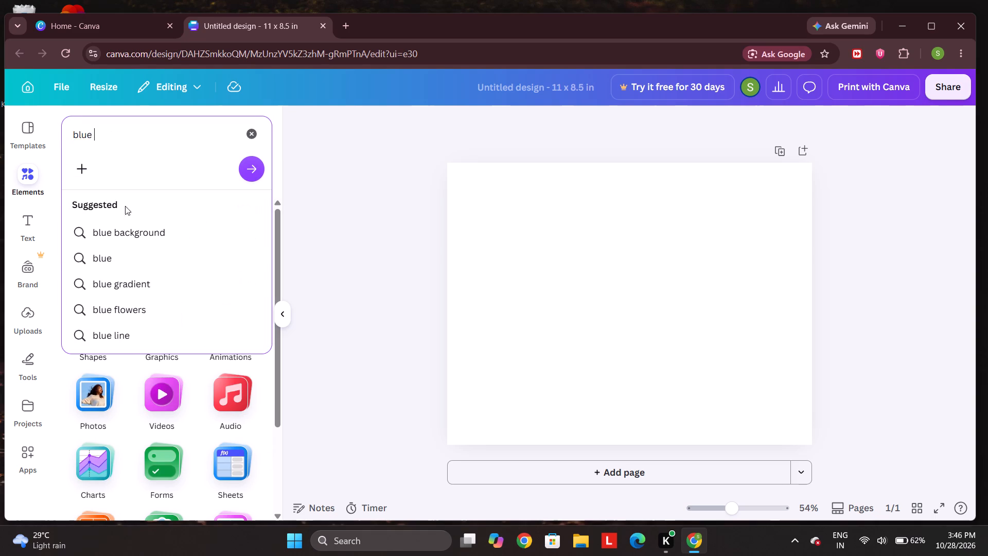
pyautogui.click(125, 236)
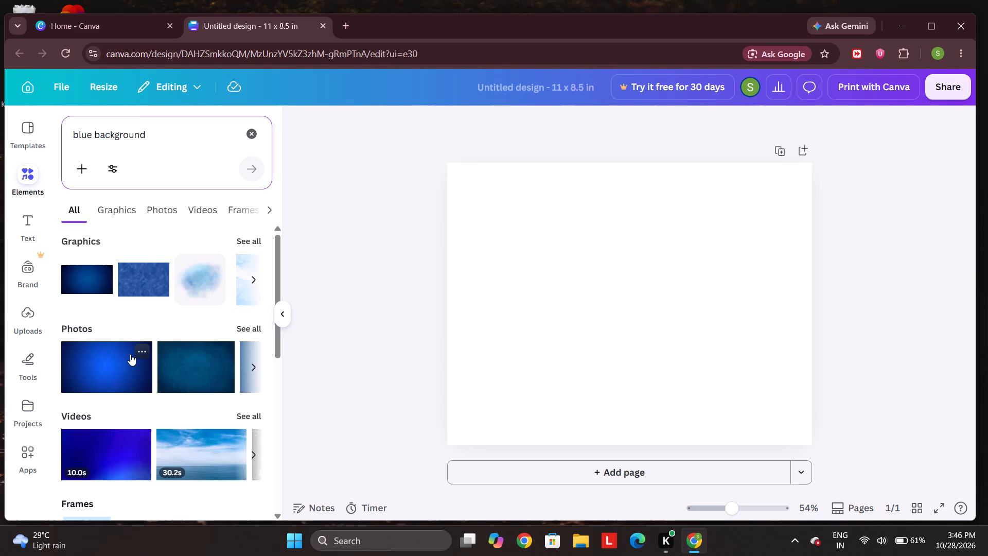
pyautogui.click(113, 366)
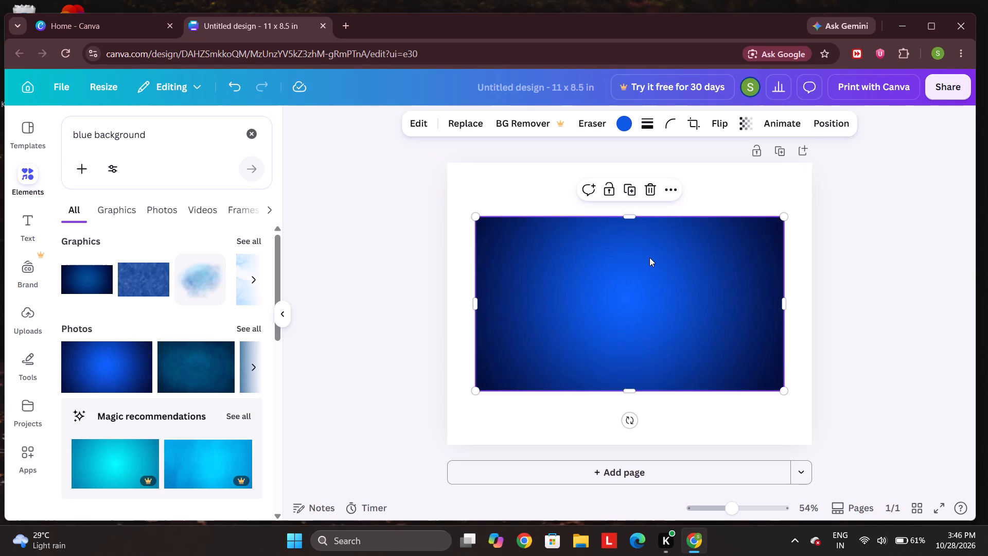
# Stretch the blue gradient photo on all four sides so it covers the whole page.
pyautogui.moveTo(629, 215); pyautogui.dragTo(626, 165)
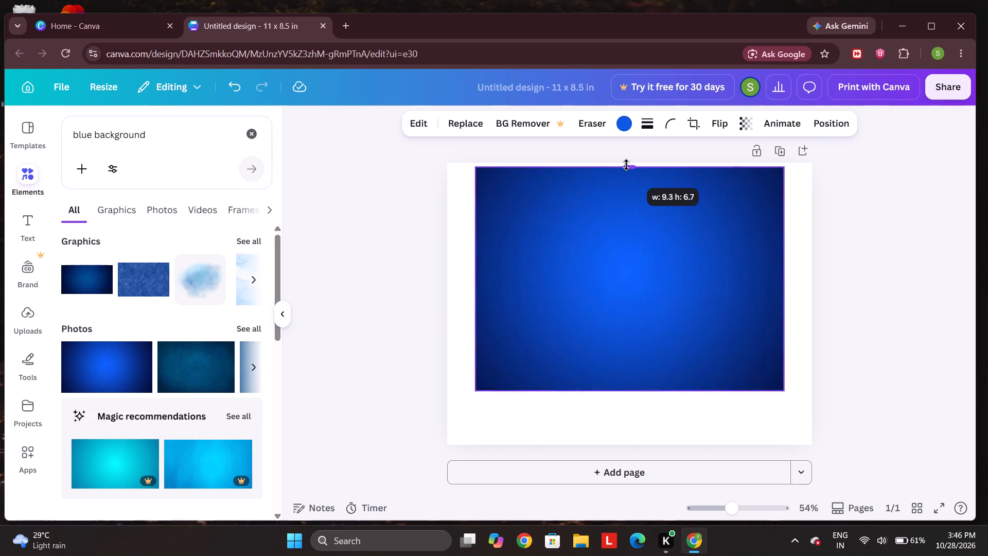
pyautogui.moveTo(626, 165); pyautogui.dragTo(626, 161)
pyautogui.moveTo(631, 390); pyautogui.dragTo(630, 429)
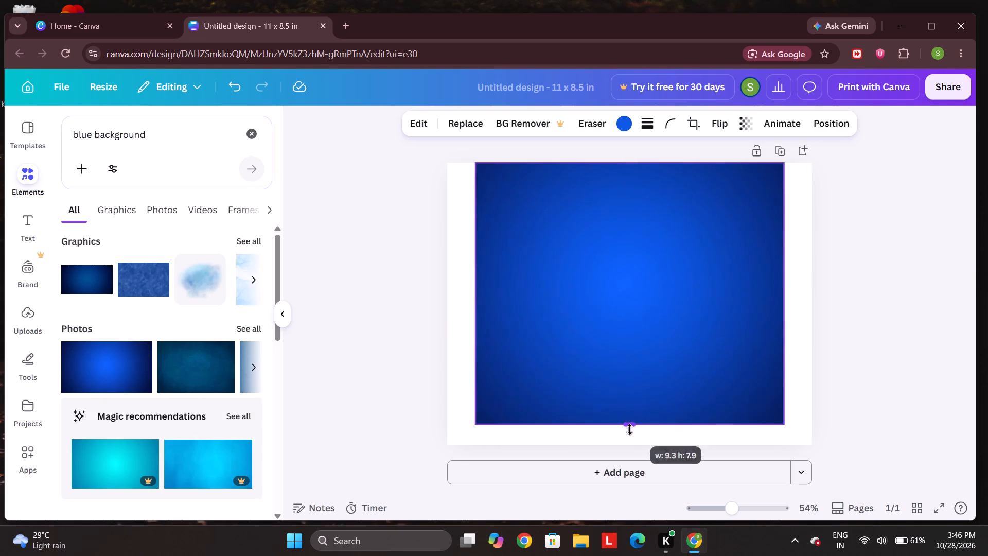
pyautogui.moveTo(630, 429); pyautogui.dragTo(631, 443)
pyautogui.moveTo(784, 304); pyautogui.dragTo(815, 303)
pyautogui.click(814, 302)
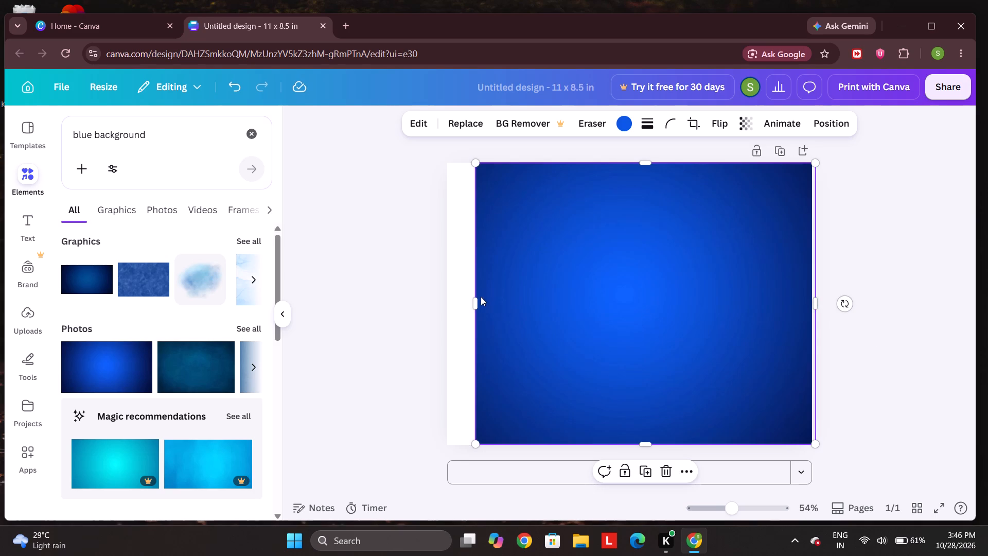
pyautogui.moveTo(475, 303); pyautogui.dragTo(425, 299)
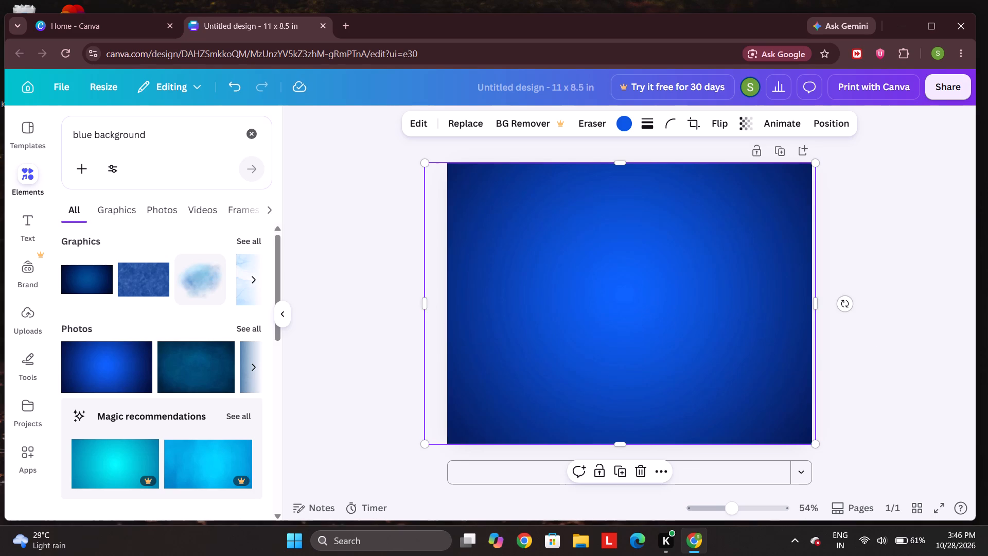
# Replace the element search with "podium white".
pyautogui.click(250, 137)
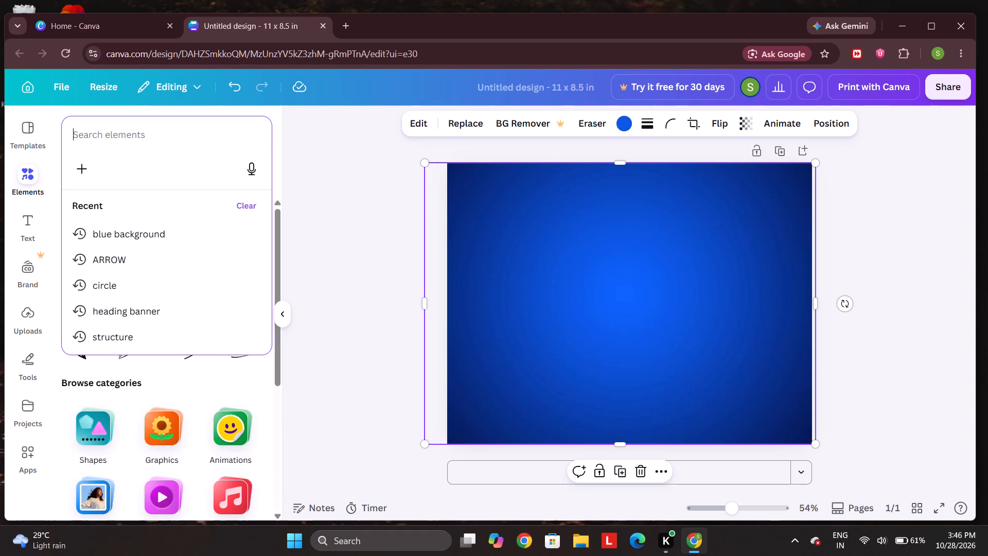
pyautogui.click(189, 119)
pyautogui.write('po')
pyautogui.click(187, 130)
pyautogui.write('po')
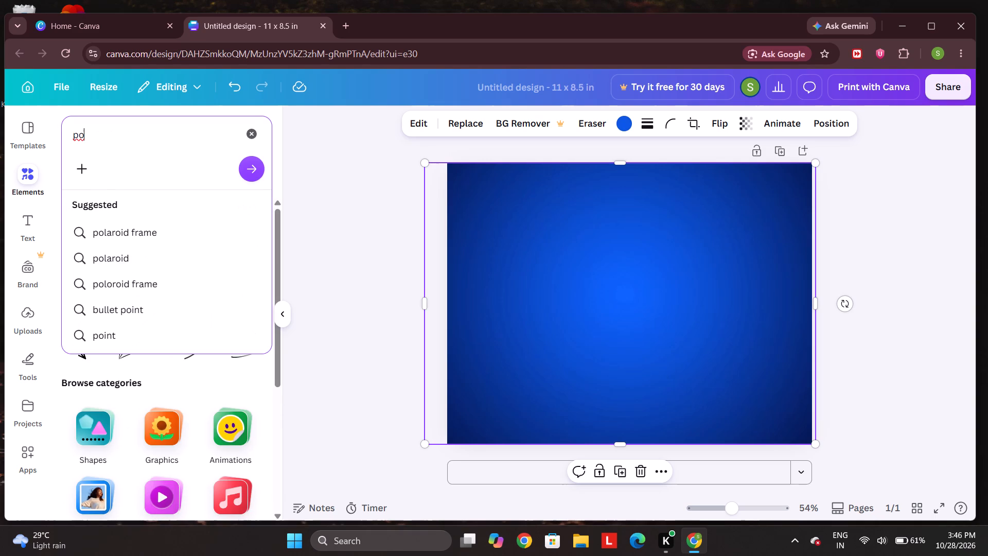
pyautogui.write('diu')
pyautogui.press('m')
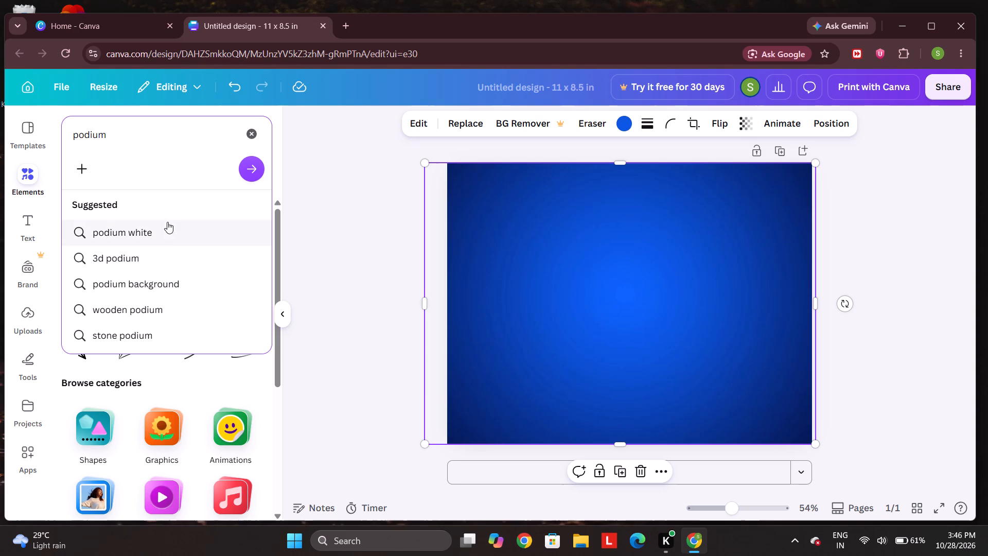
pyautogui.click(167, 229)
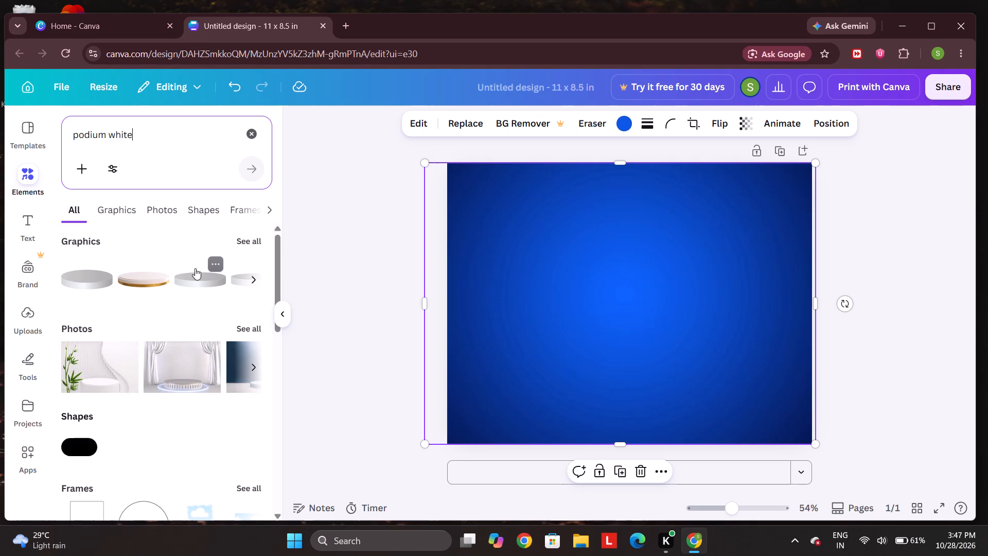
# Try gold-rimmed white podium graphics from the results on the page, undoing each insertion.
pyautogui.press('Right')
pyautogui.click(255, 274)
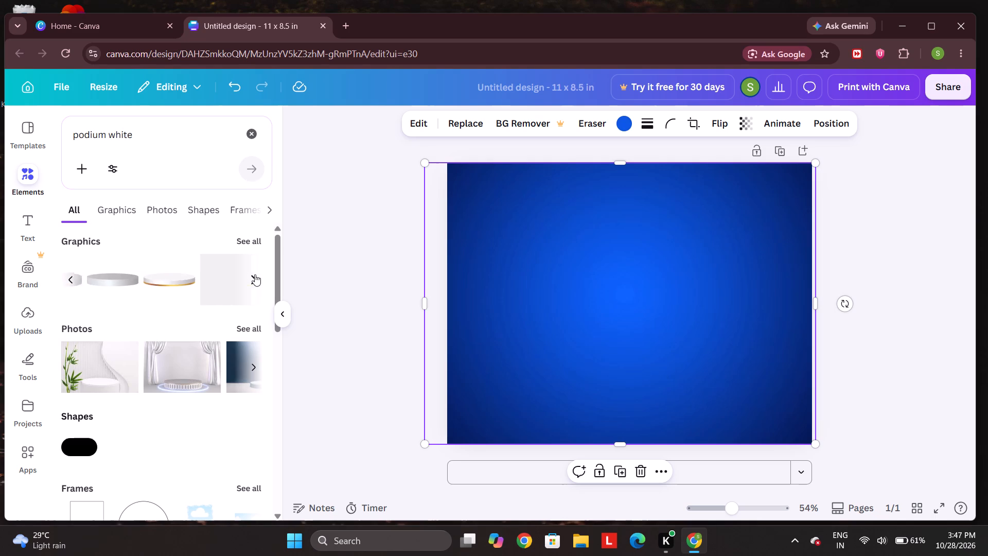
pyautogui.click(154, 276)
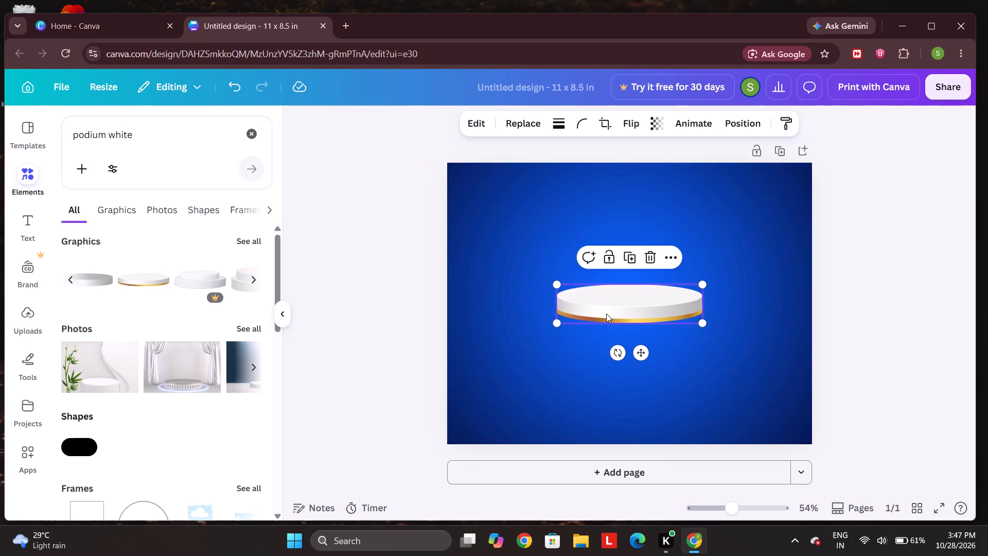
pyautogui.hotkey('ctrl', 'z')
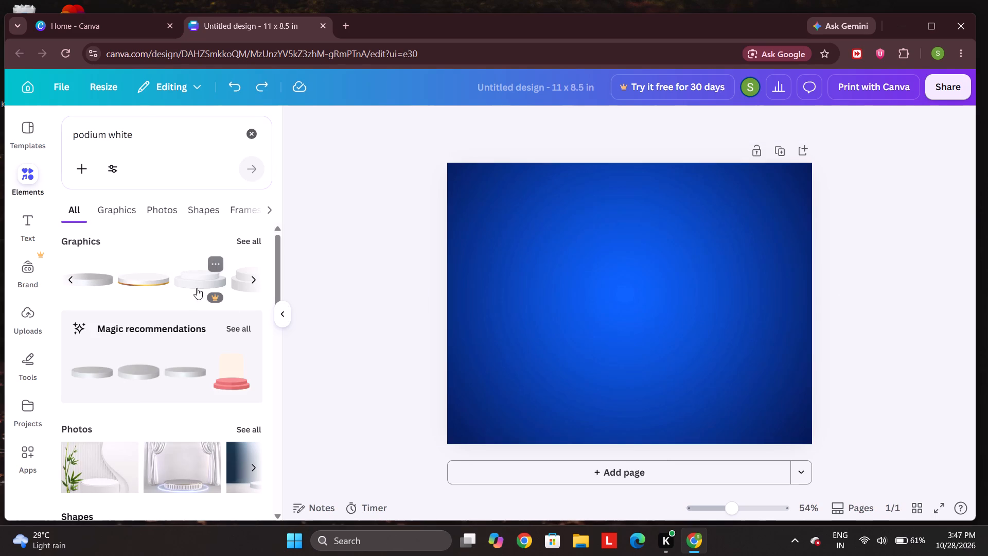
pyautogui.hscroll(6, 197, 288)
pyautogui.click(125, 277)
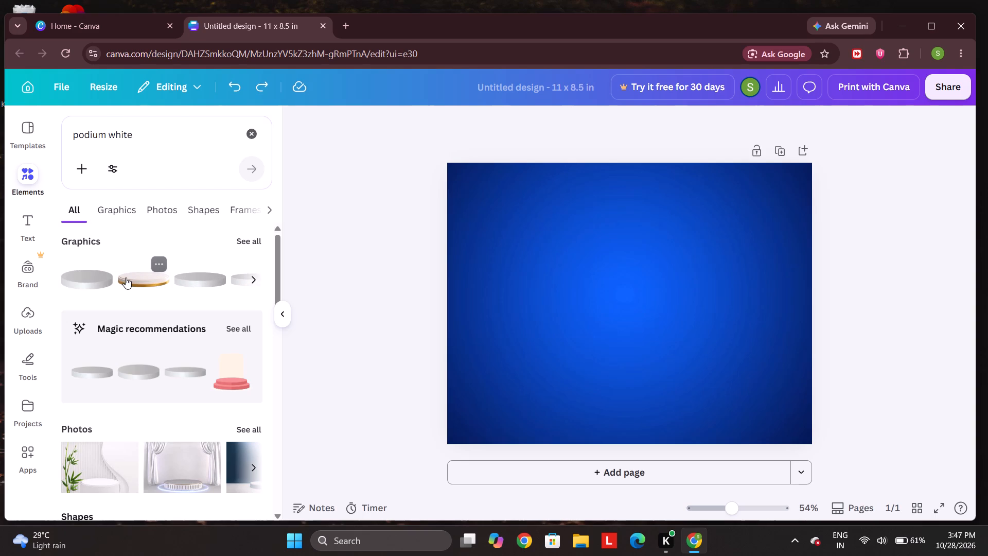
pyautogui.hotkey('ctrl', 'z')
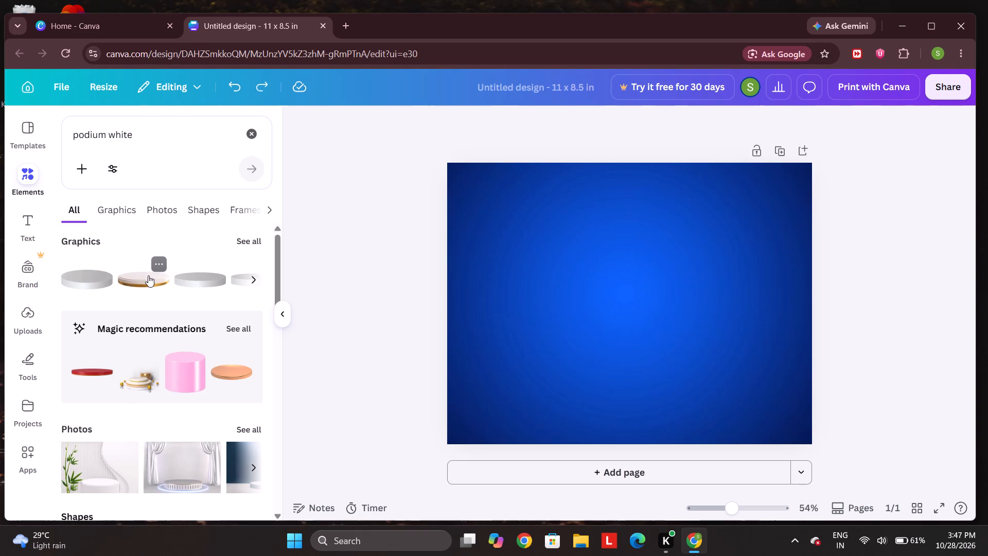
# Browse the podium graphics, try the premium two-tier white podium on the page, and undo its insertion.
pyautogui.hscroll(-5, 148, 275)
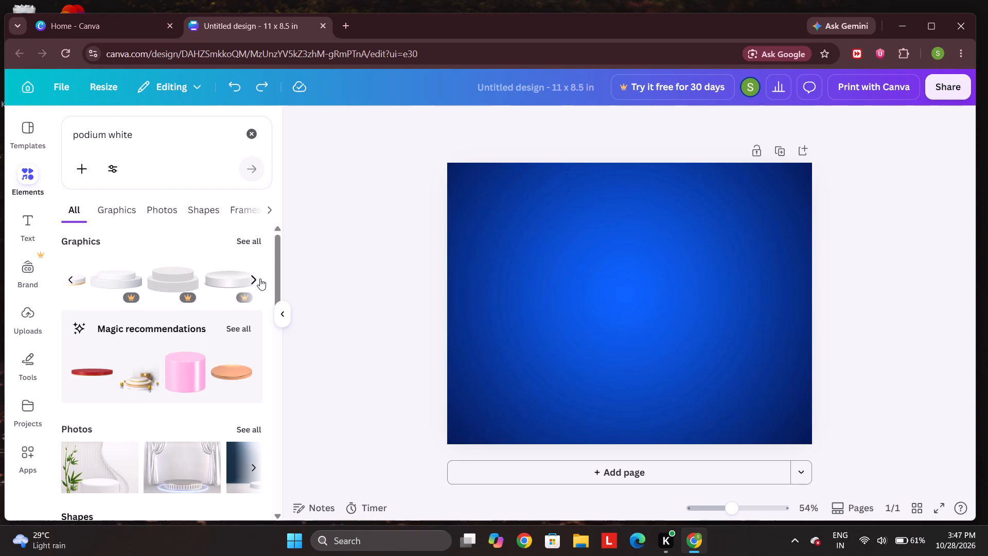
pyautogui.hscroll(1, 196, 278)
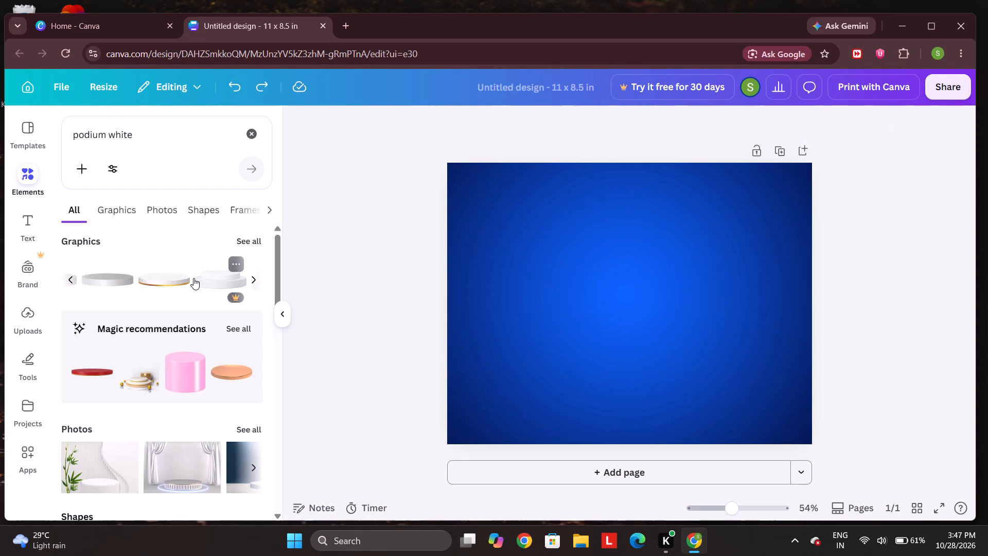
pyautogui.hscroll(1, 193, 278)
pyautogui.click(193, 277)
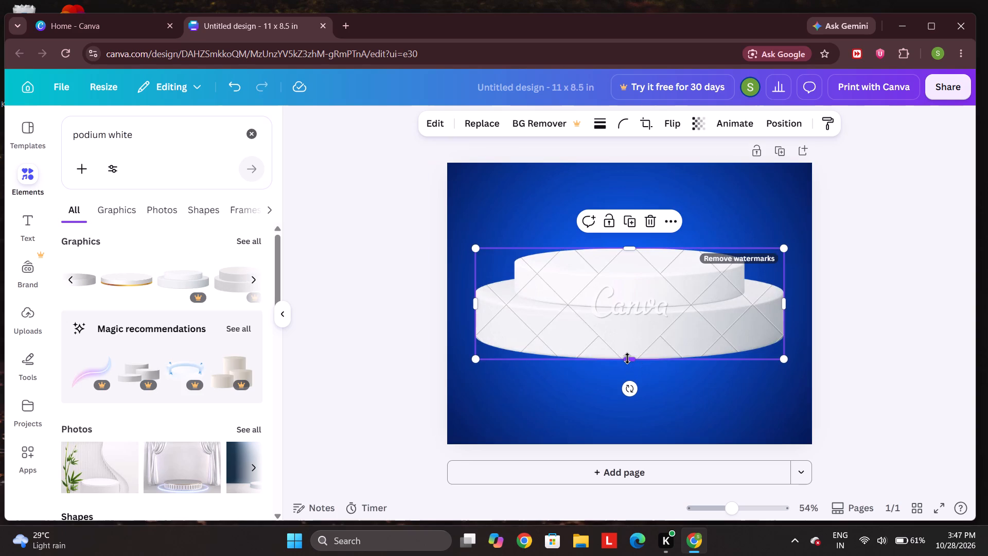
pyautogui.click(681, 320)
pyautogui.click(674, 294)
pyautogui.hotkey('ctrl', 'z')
# Add the round white podium with the gold lower rim and move it to the lower centre of the page.
pyautogui.click(121, 290)
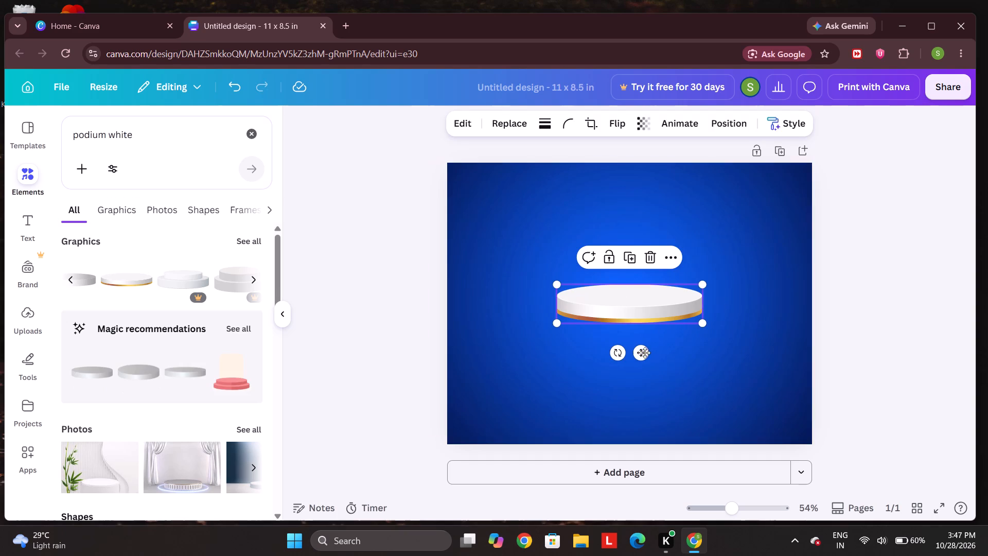
pyautogui.moveTo(640, 353); pyautogui.dragTo(644, 413)
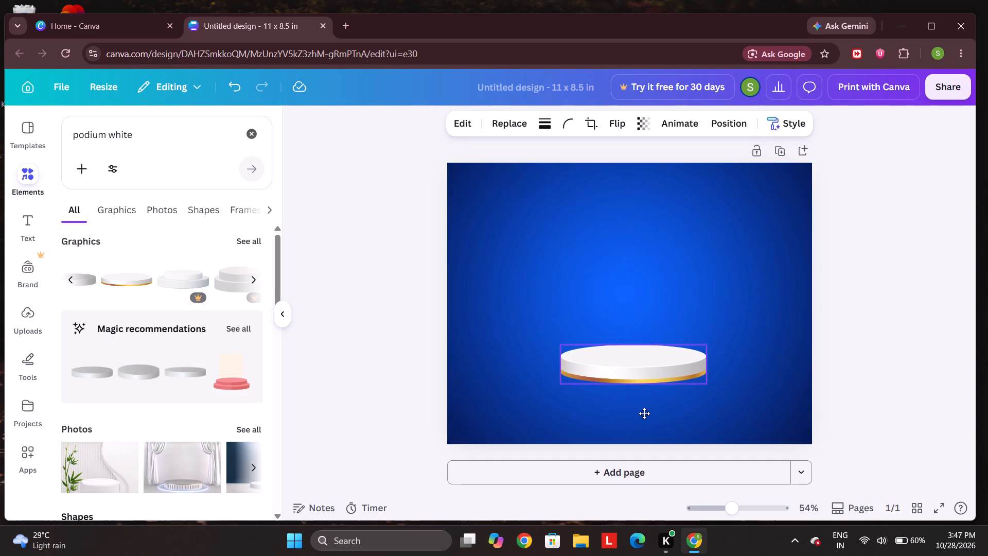
pyautogui.moveTo(644, 413); pyautogui.dragTo(645, 426)
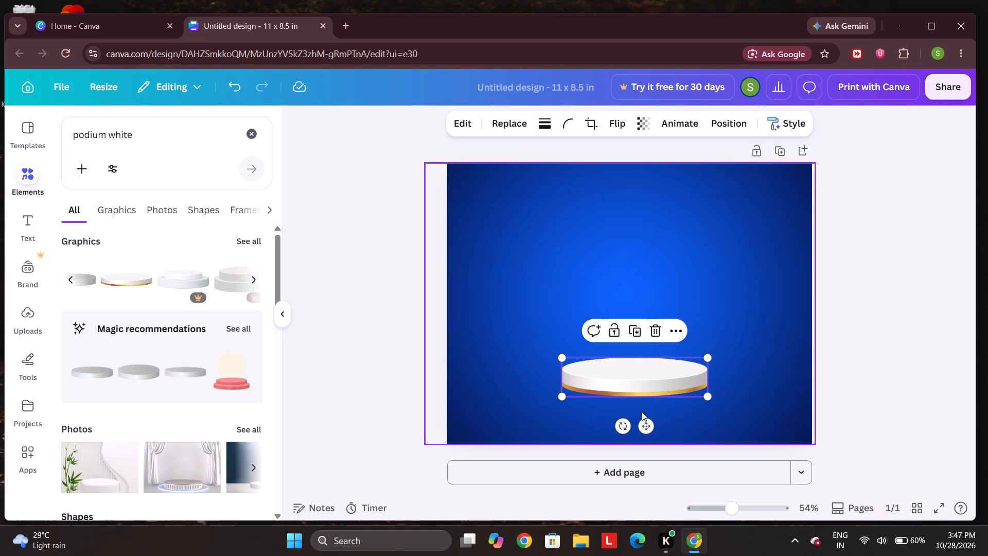
pyautogui.moveTo(638, 383); pyautogui.dragTo(636, 384)
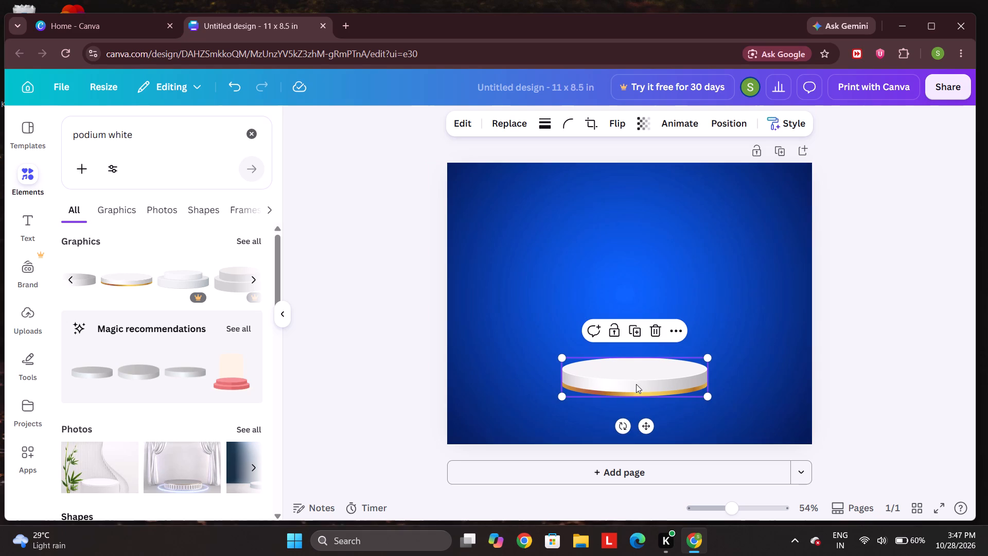
pyautogui.moveTo(636, 384); pyautogui.dragTo(632, 392)
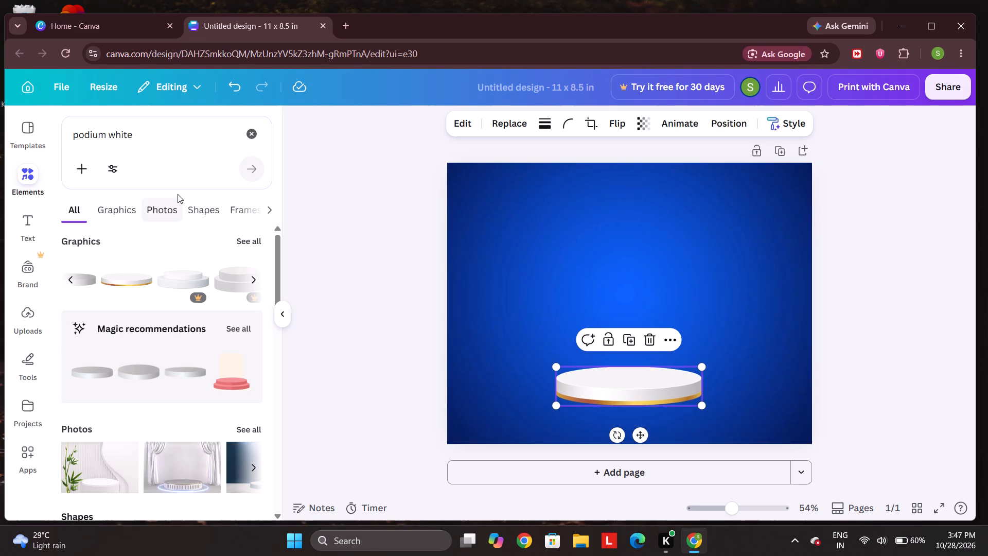
# Replace the element search with "pepsi".
pyautogui.click(260, 123)
pyautogui.click(246, 130)
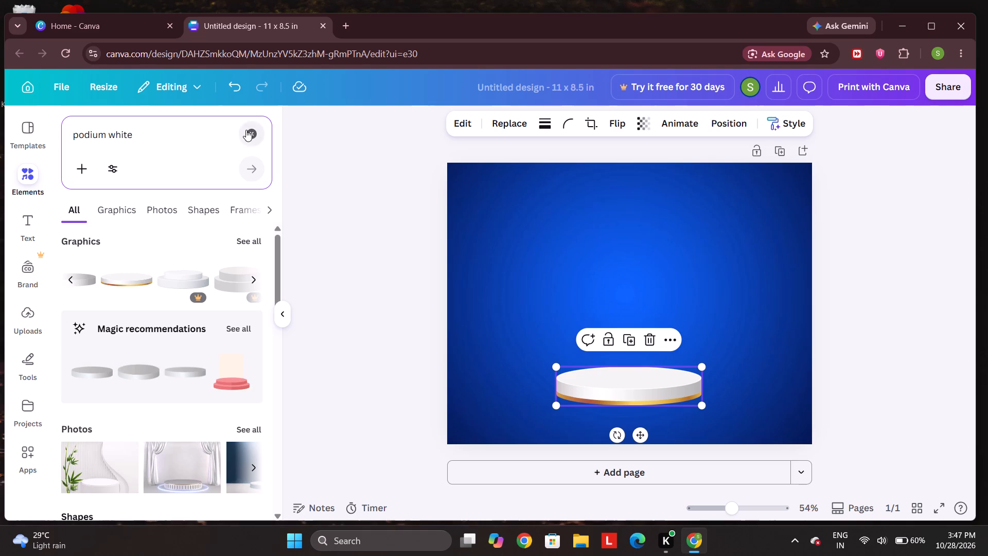
pyautogui.click(220, 133)
pyautogui.write('po')
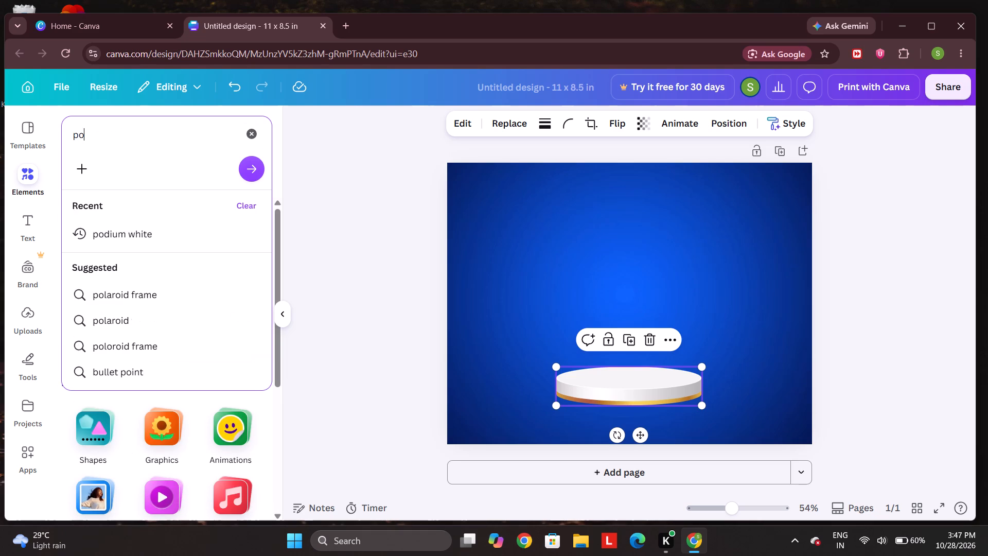
pyautogui.press('BackSpace')
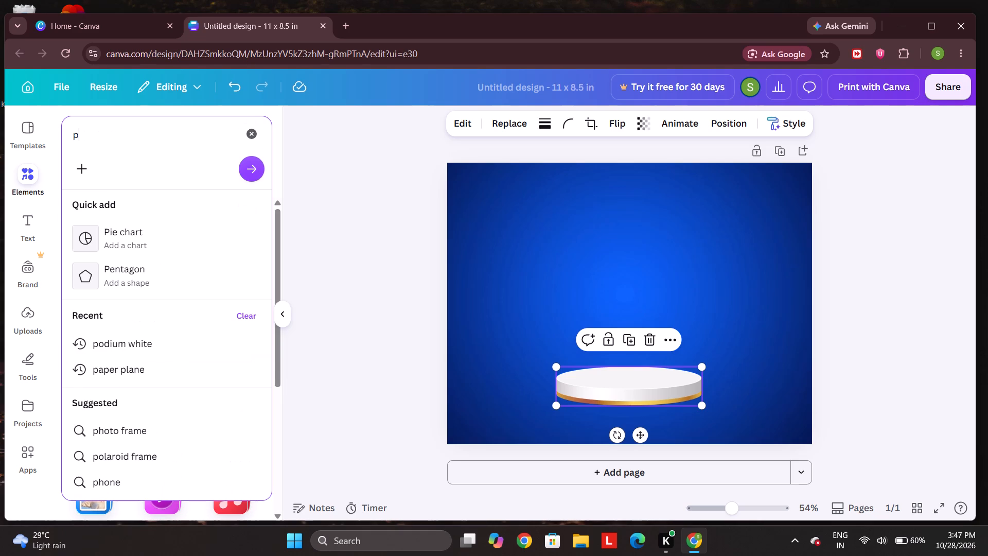
pyautogui.write('ep')
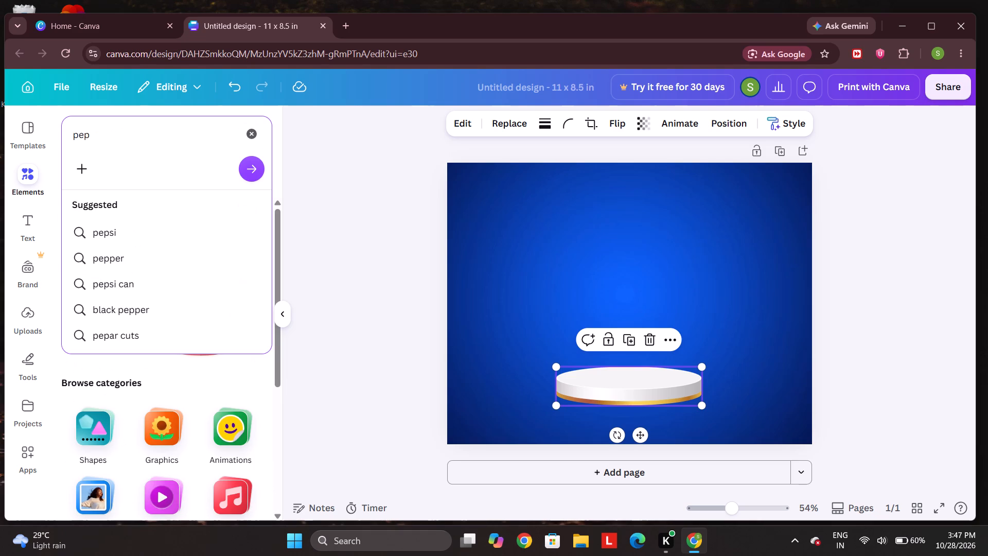
pyautogui.press('s')
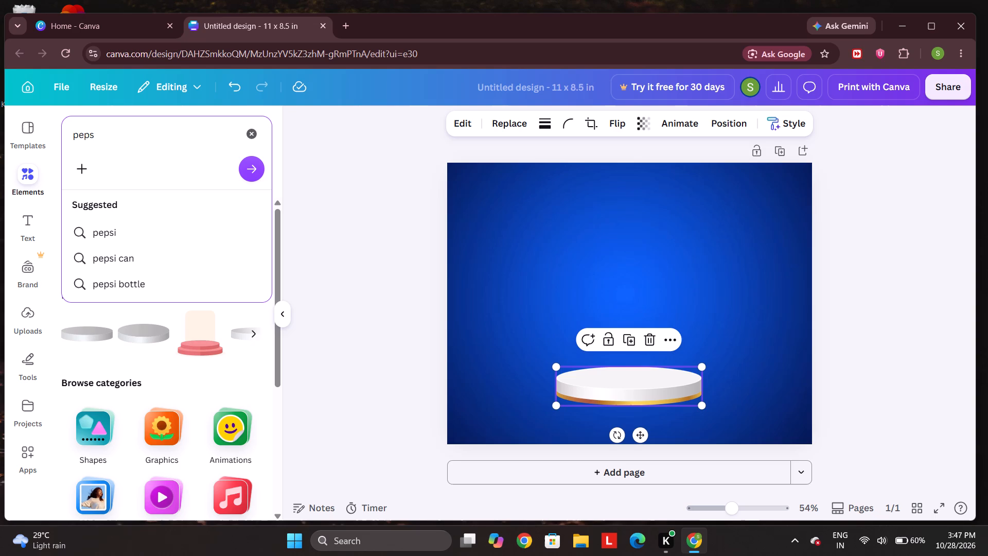
pyautogui.press('i')
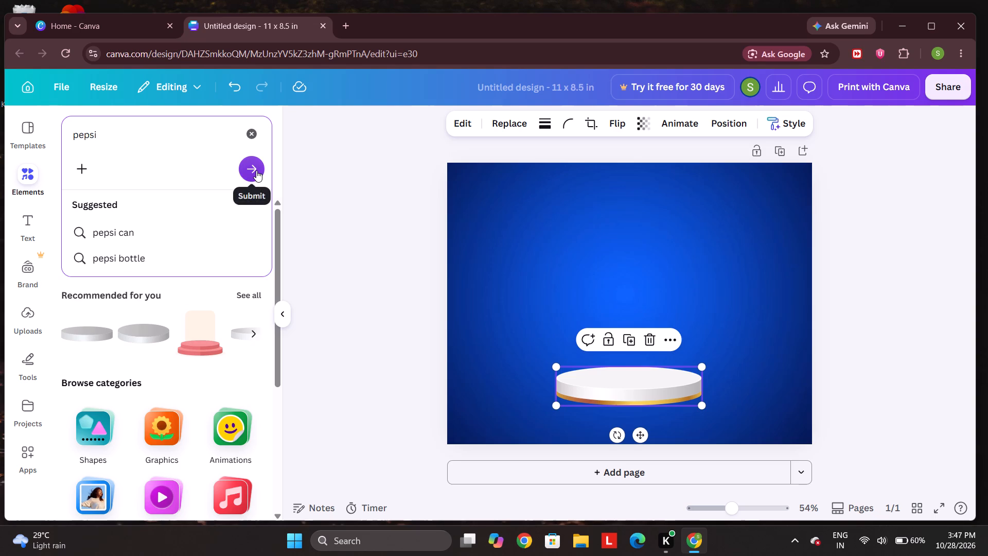
pyautogui.click(256, 170)
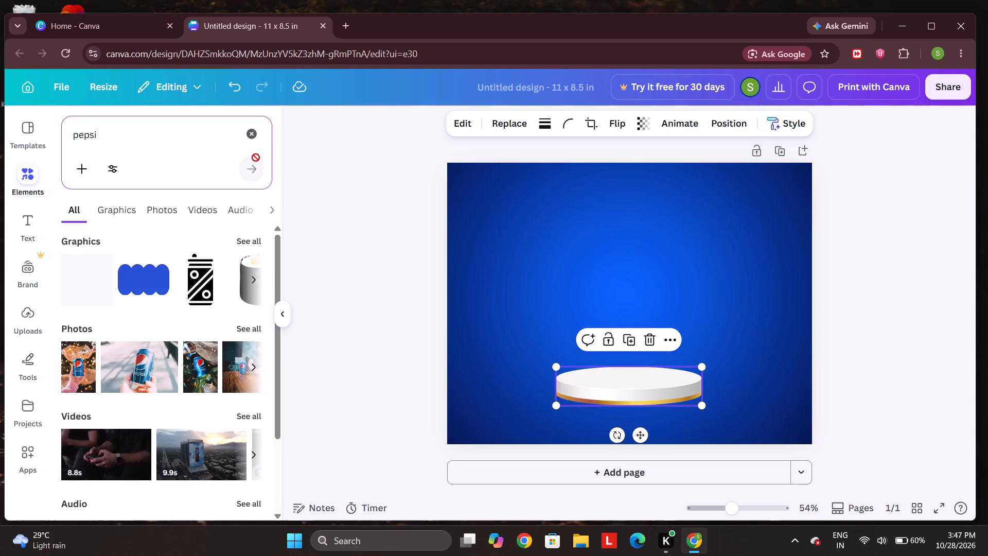
# Browse the Pepsi photo results for a product image suitable for the podium.
pyautogui.click(167, 206)
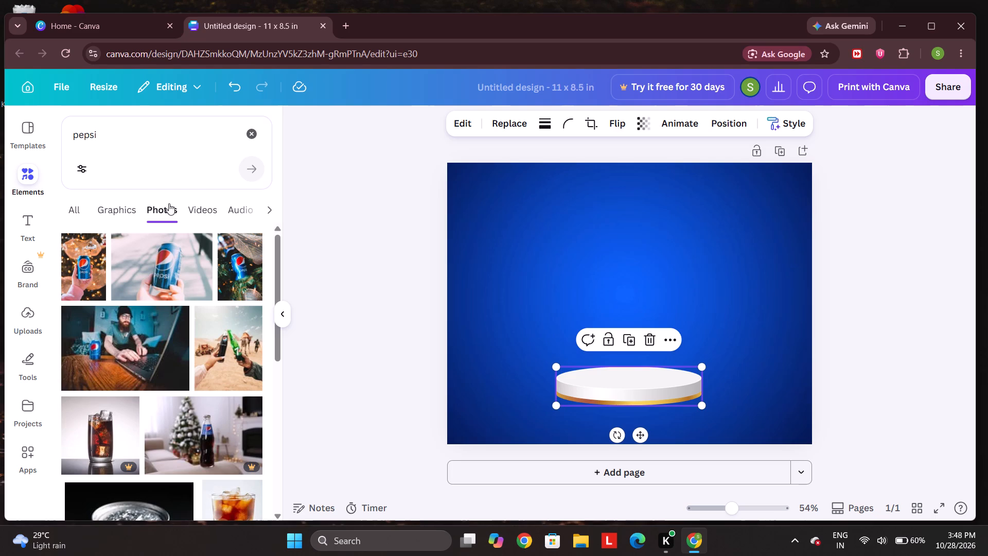
pyautogui.scroll(-1, 141, 270)
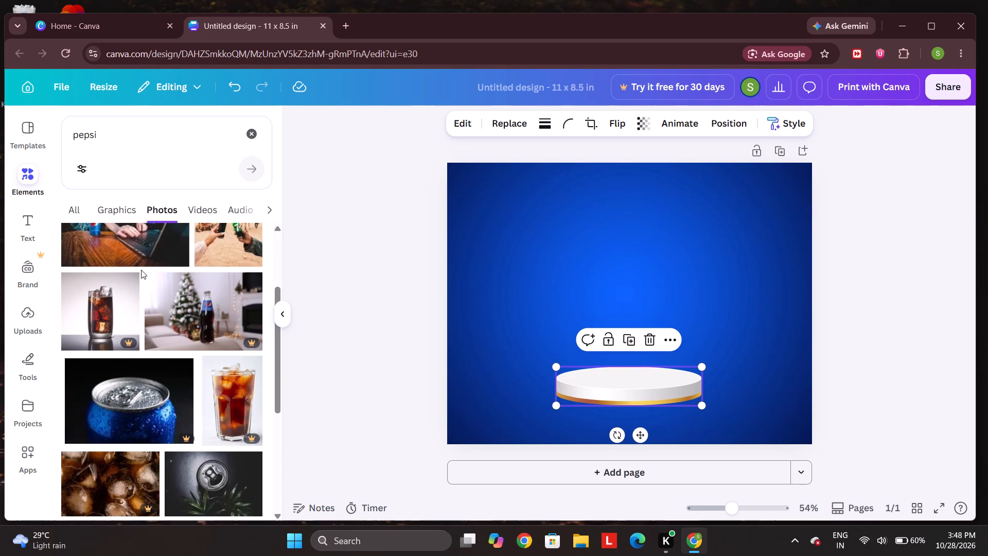
pyautogui.scroll(2, 141, 270)
pyautogui.hscroll(-1, 254, 267)
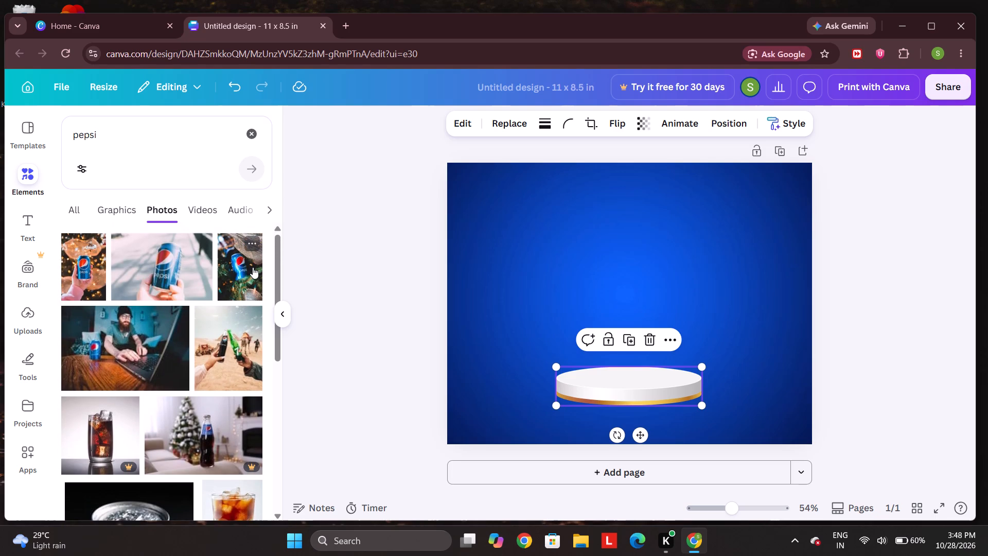
pyautogui.hscroll(-1, 253, 267)
pyautogui.scroll(-2, 253, 267)
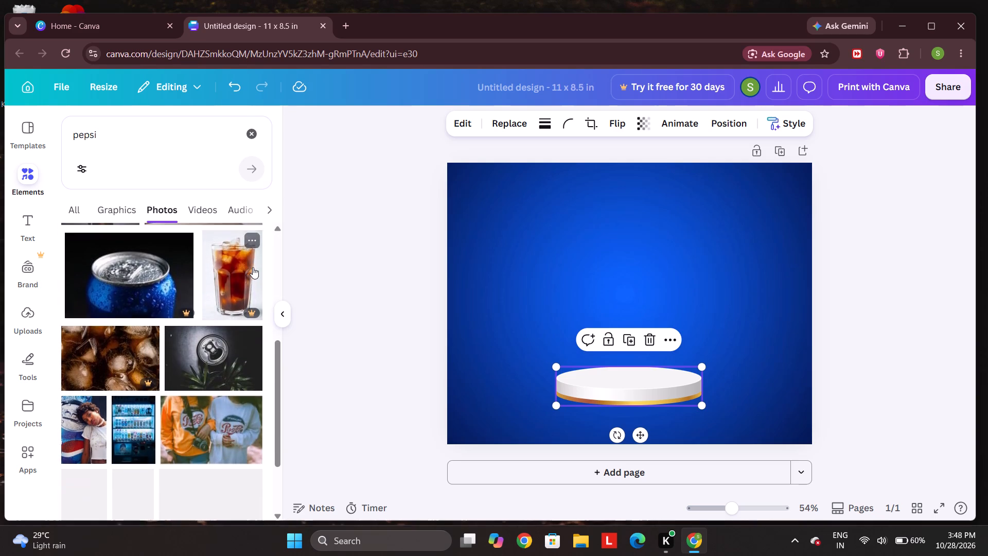
pyautogui.scroll(-4, 253, 267)
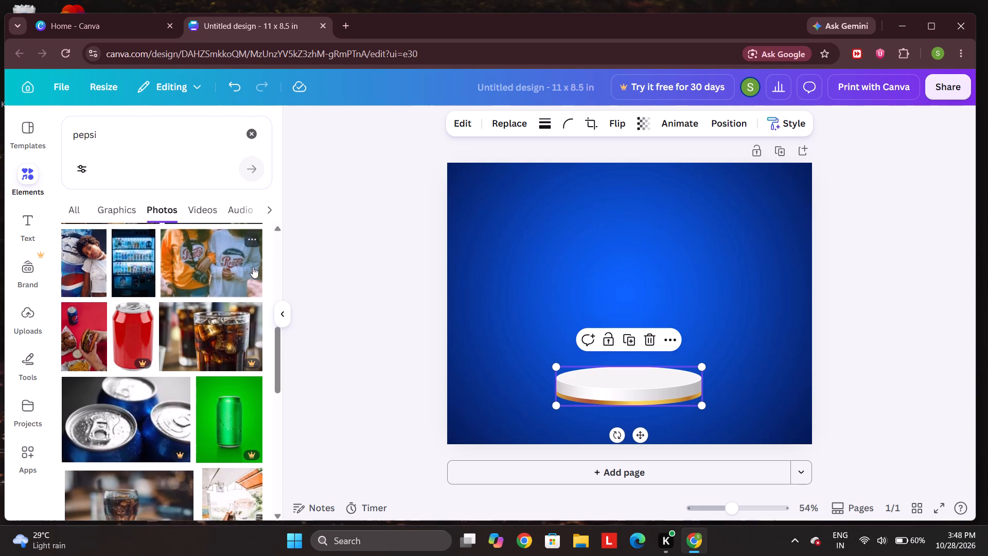
pyautogui.scroll(-1, 253, 267)
pyautogui.hscroll(-3, 253, 267)
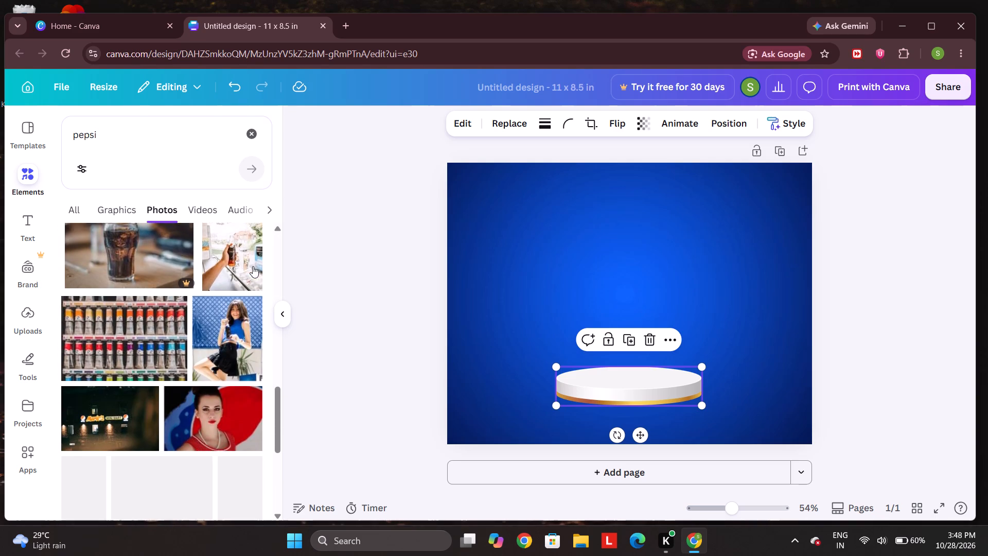
pyautogui.hscroll(-1, 253, 266)
pyautogui.scroll(-2, 253, 266)
pyautogui.hscroll(-1, 248, 231)
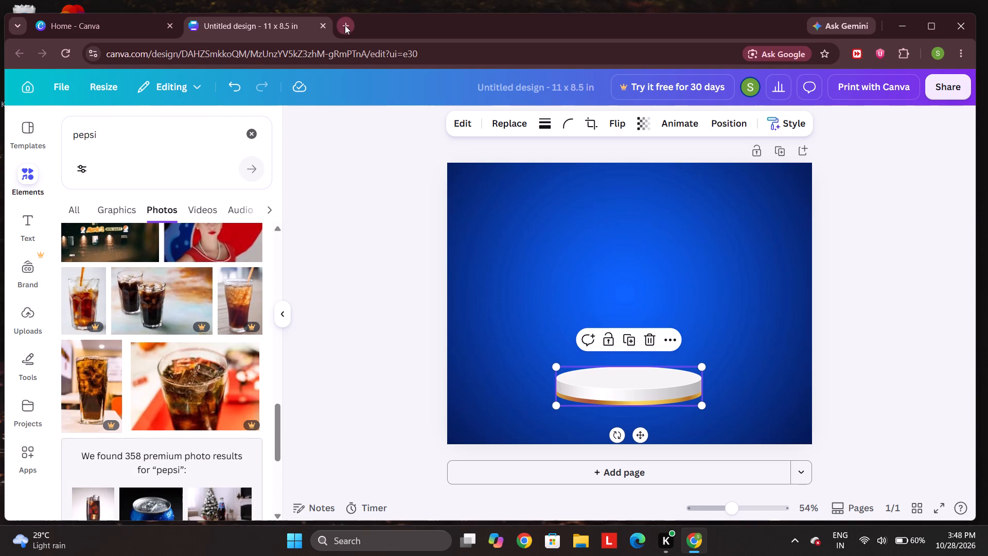
# Search Google for "pepsico" in a new browser tab and show the image results.
pyautogui.click(345, 26)
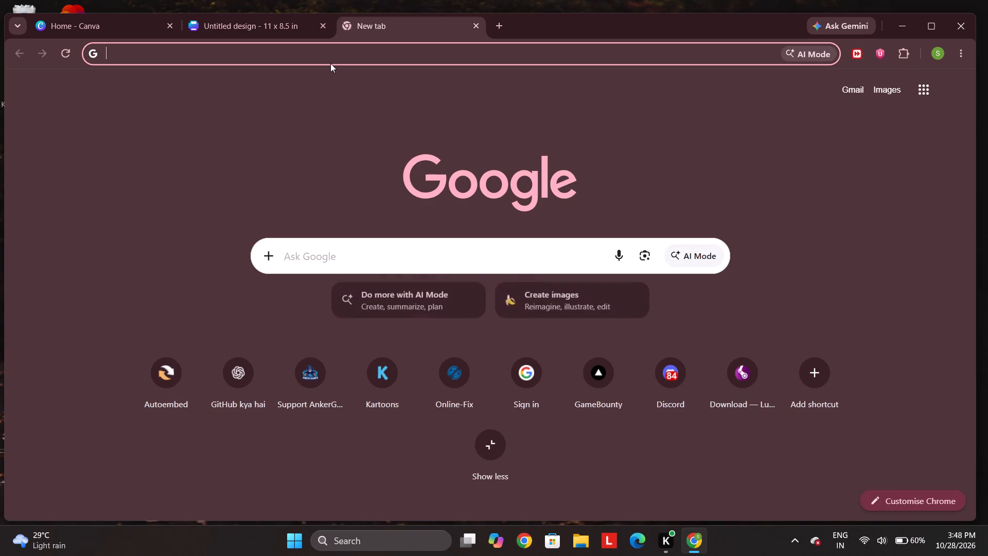
pyautogui.press('o')
pyautogui.press('BackSpace')
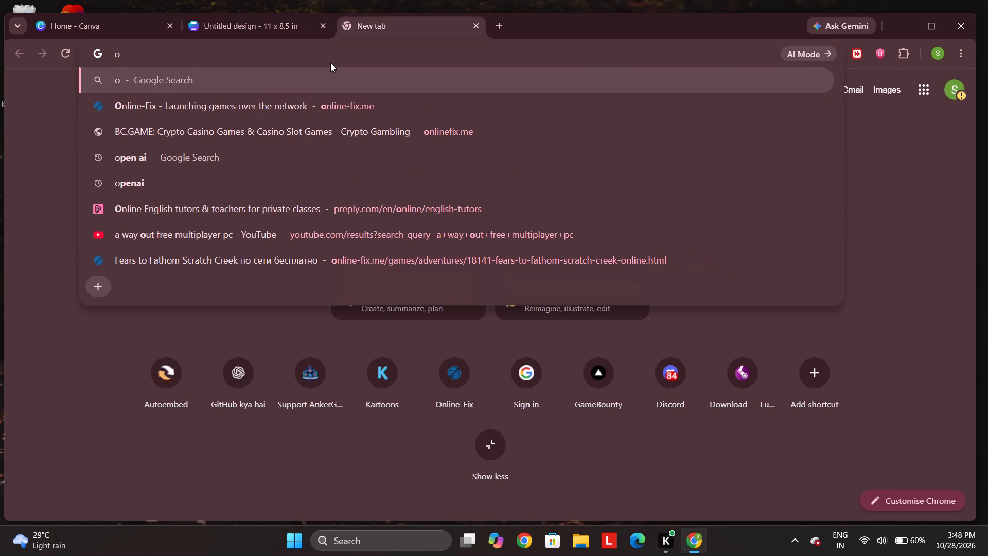
pyautogui.press('p')
pyautogui.write('ep')
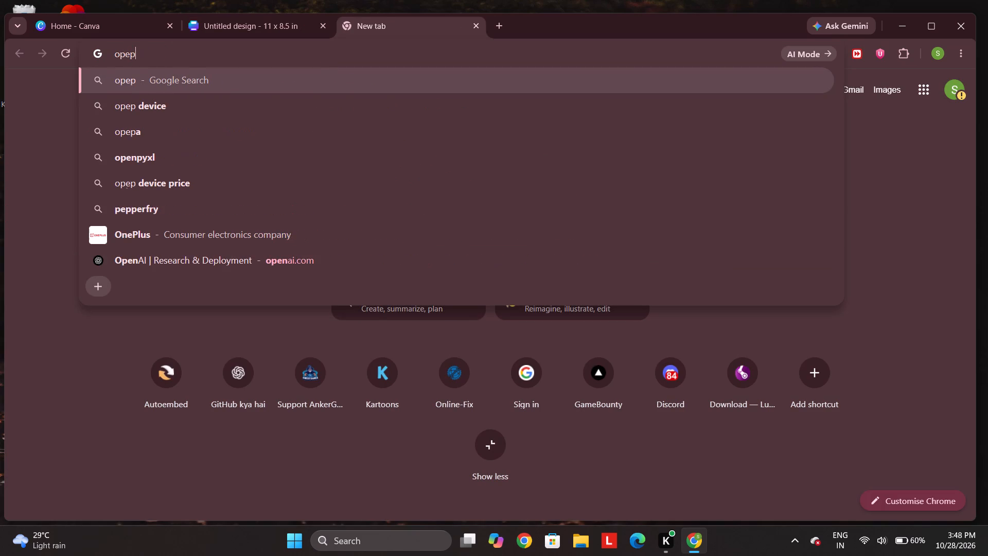
pyautogui.press('BackSpace')
pyautogui.press('BackSpace')
pyautogui.press('BackSpace')
pyautogui.press('BackSpace')
pyautogui.press('BackSpace')
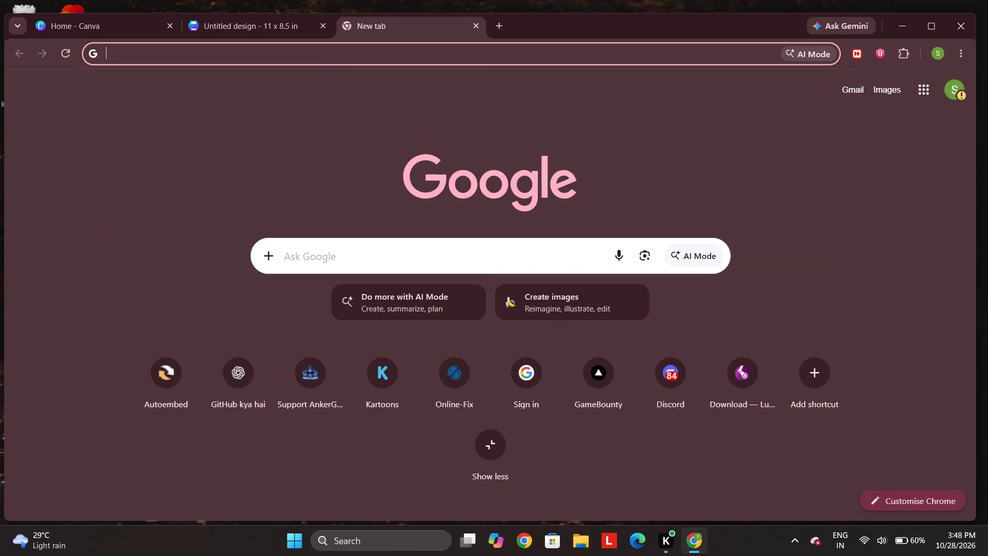
pyautogui.write('pepsi')
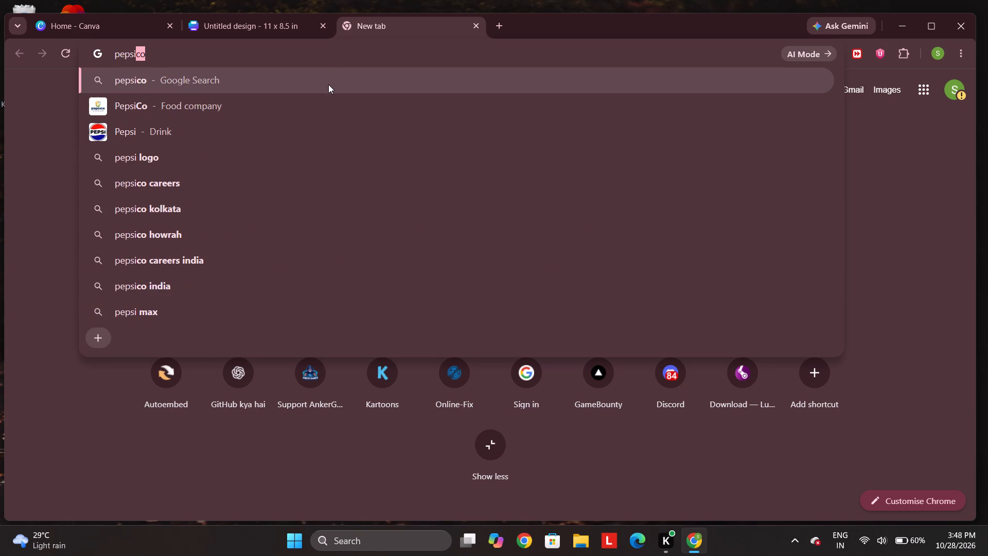
pyautogui.press('Return')
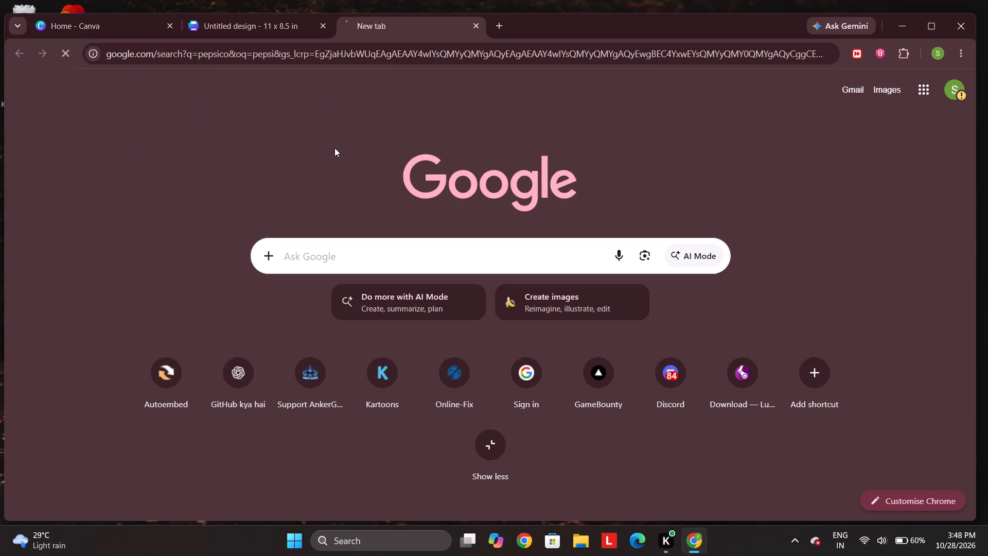
pyautogui.click(227, 141)
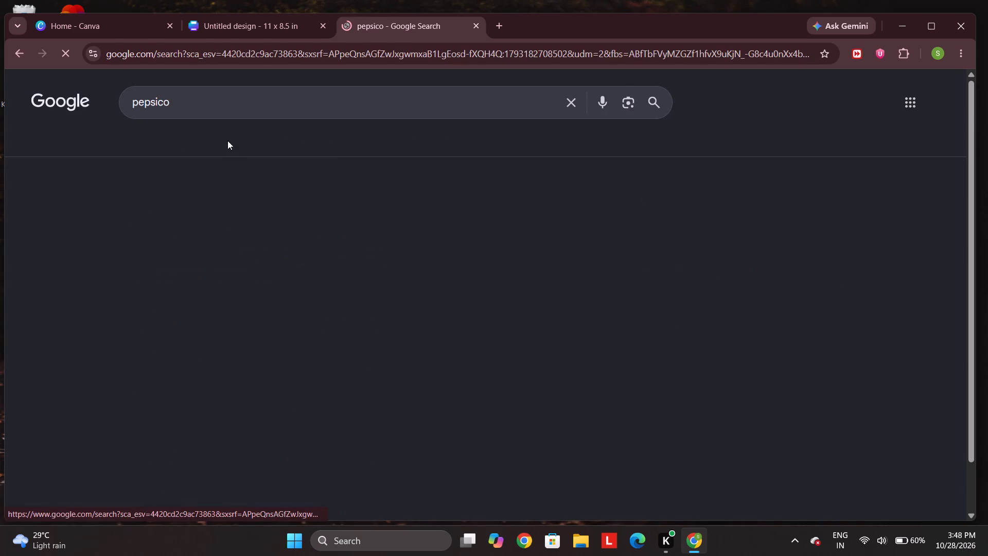
# Change the Google image search to "pepsi can".
pyautogui.click(233, 113)
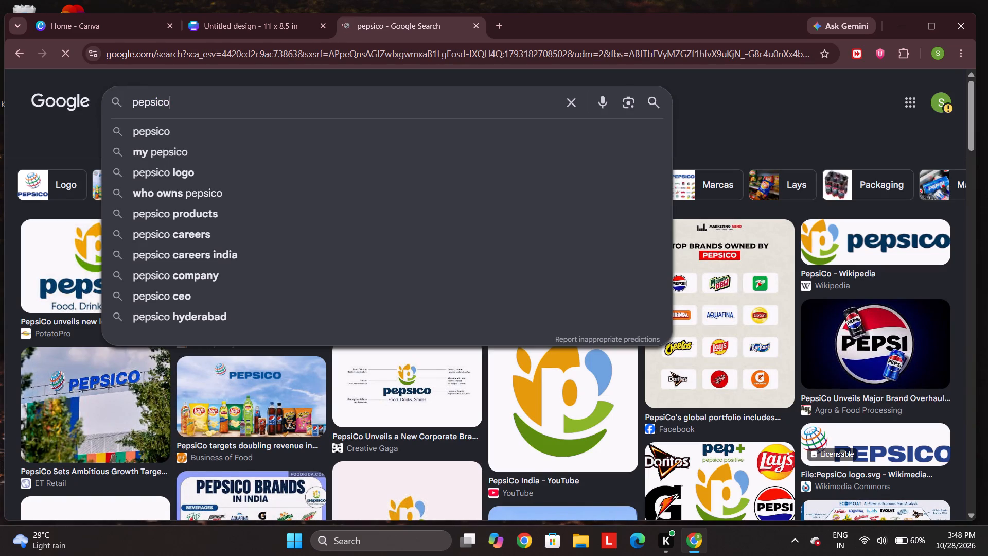
pyautogui.press('BackSpace')
pyautogui.press('BackSpace')
pyautogui.press('BackSpace')
pyautogui.press('BackSpace')
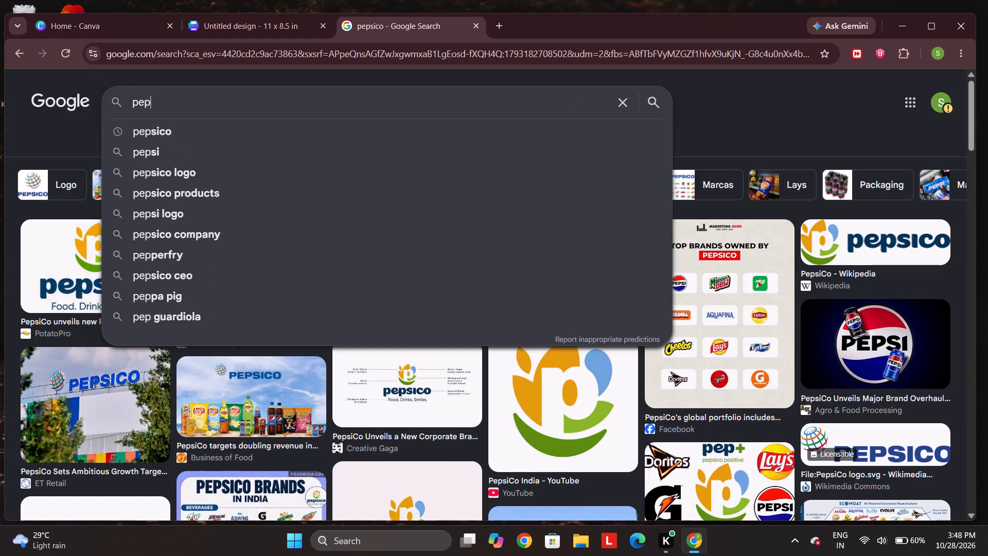
pyautogui.write('si can')
pyautogui.press('Return')
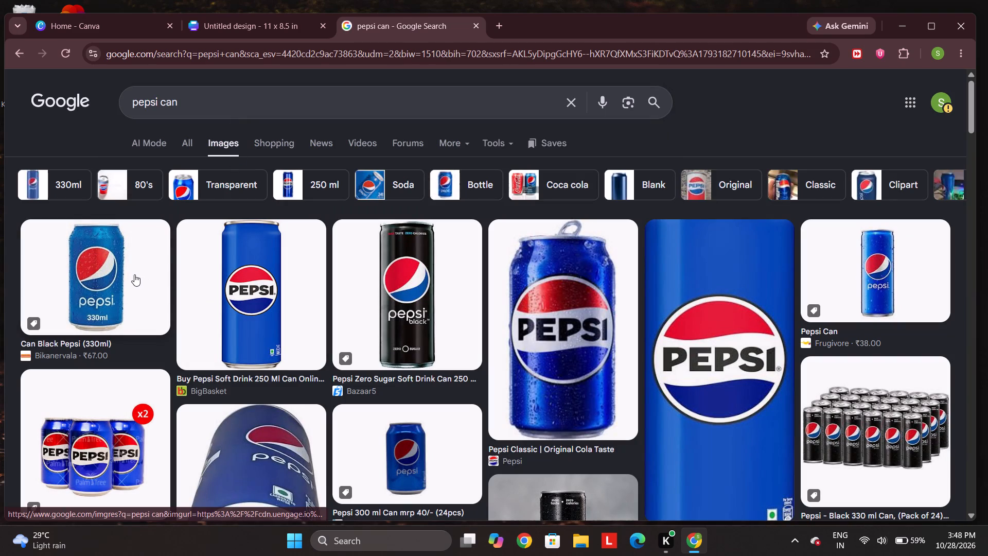
# Copy the black Pepsi Zero Sugar can image from the results and paste it onto the Canva design page.
pyautogui.click(409, 271)
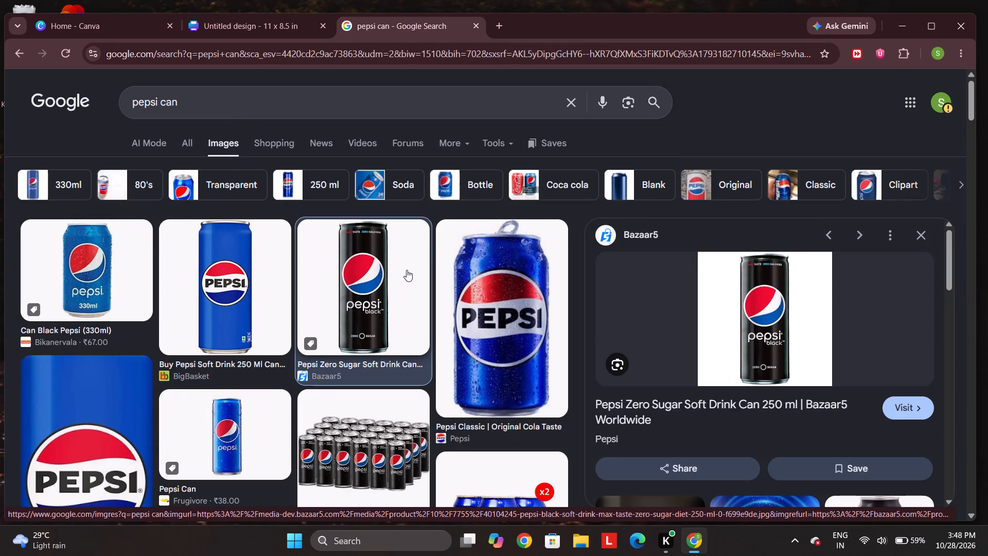
pyautogui.rightClick(407, 270)
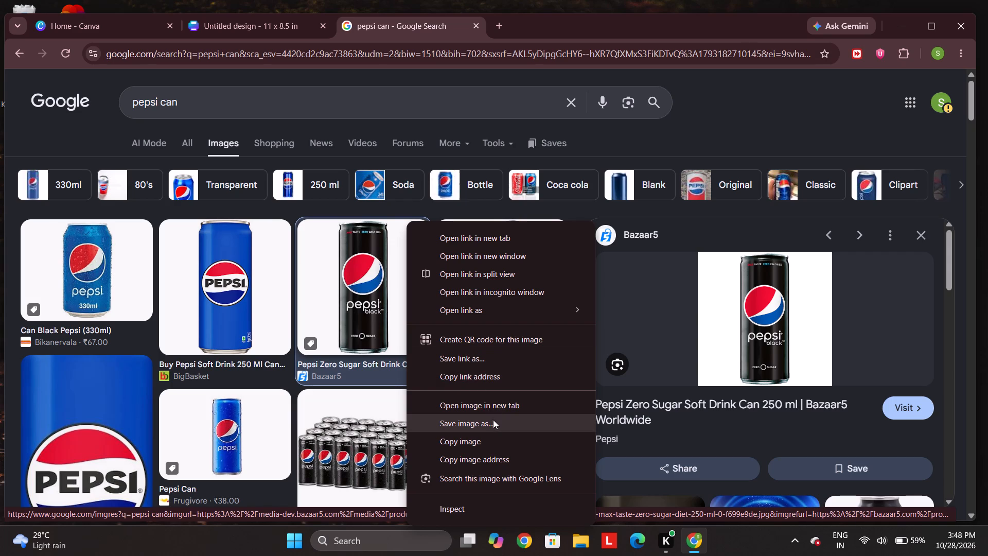
pyautogui.click(498, 437)
pyautogui.click(289, 29)
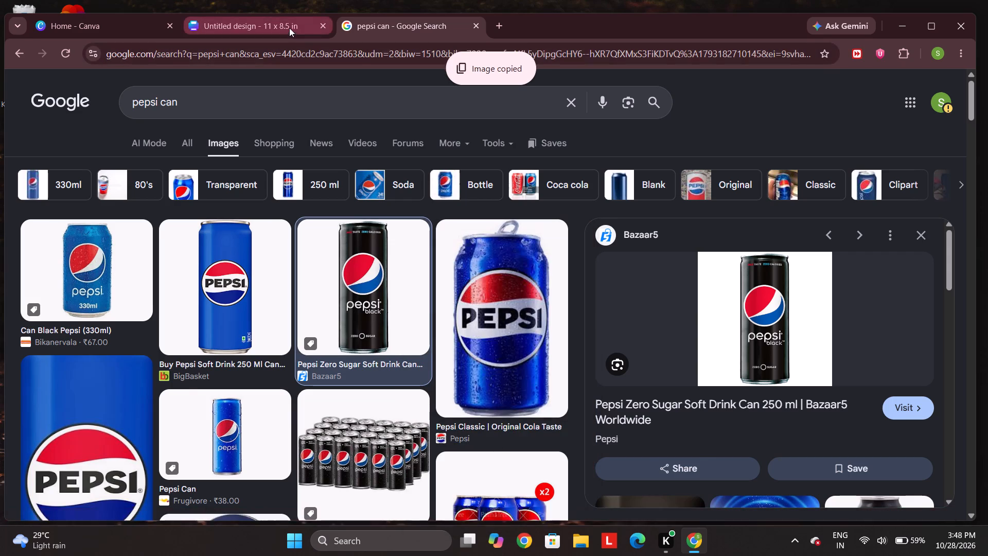
pyautogui.click(611, 277)
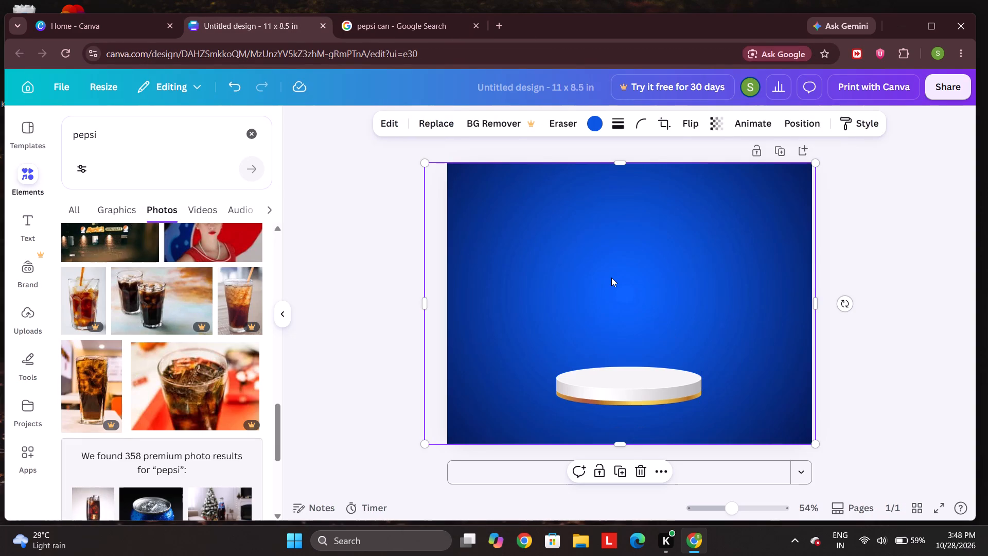
pyautogui.hotkey('ctrl', 'v')
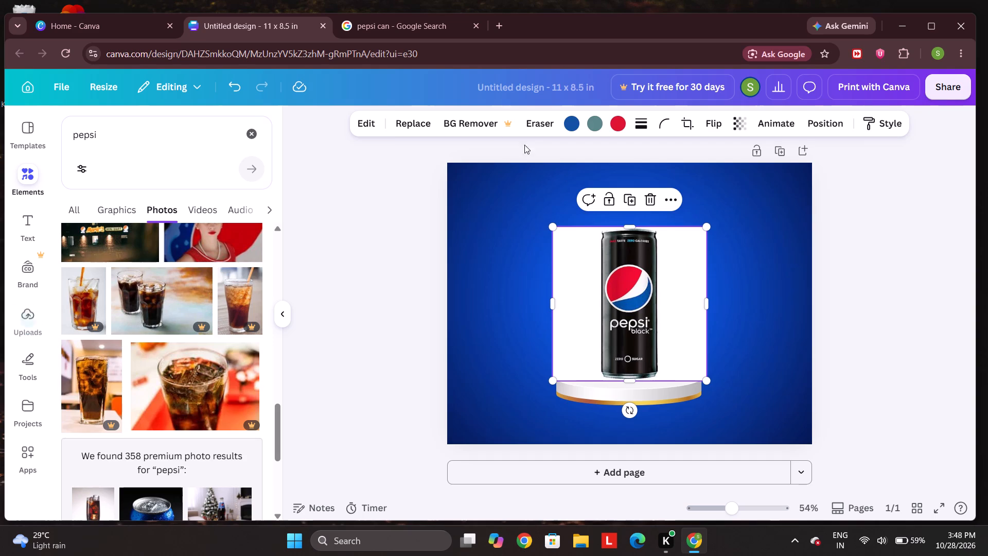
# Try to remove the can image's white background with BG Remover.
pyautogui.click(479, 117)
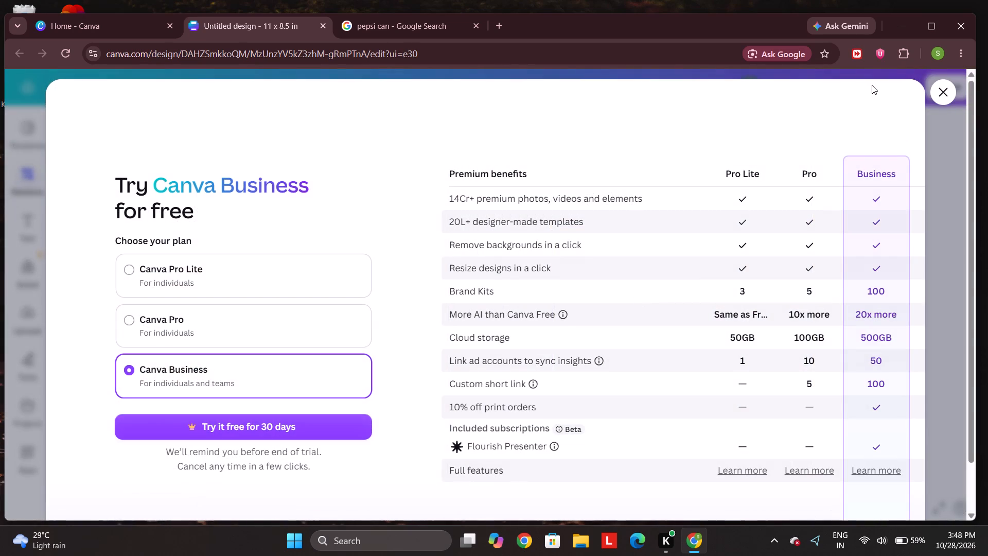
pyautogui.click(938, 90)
# Move the can image so it sits directly above the podium, and dismiss the K7 Total Security notification.
pyautogui.moveTo(640, 293); pyautogui.dragTo(703, 256)
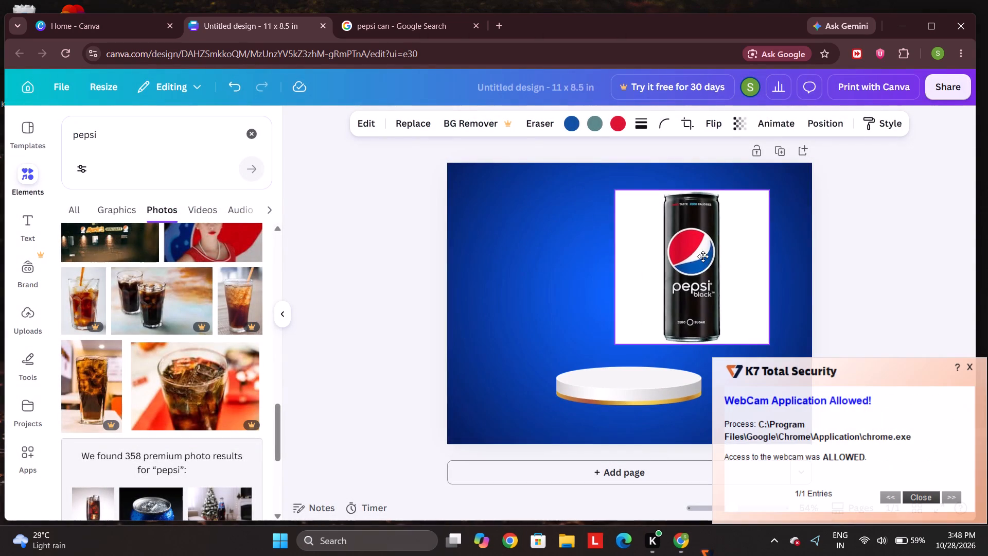
pyautogui.moveTo(703, 256); pyautogui.dragTo(645, 283)
pyautogui.click(968, 368)
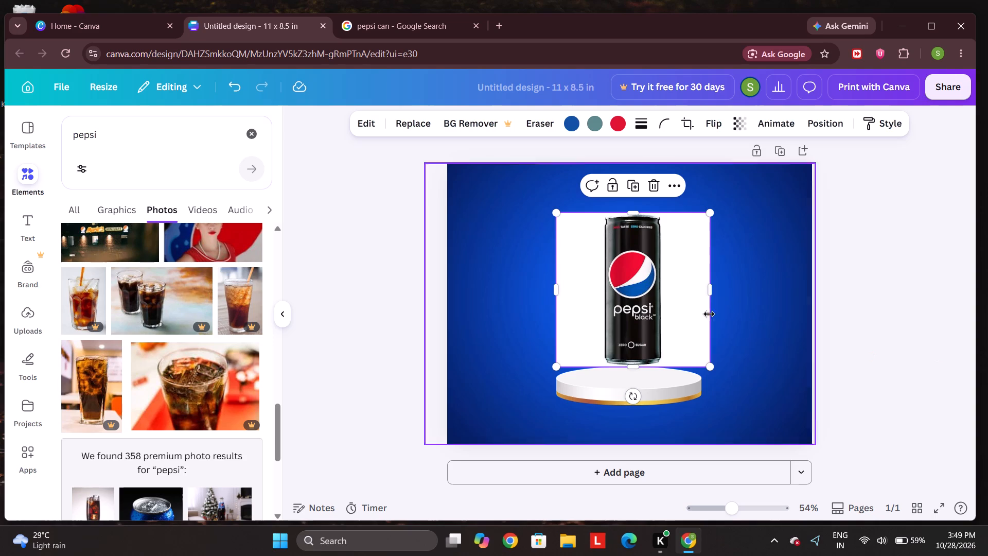
# Recolour the blue in the can image's Pepsi logo with the darker third blue from the background's photo colours.
pyautogui.click(680, 296)
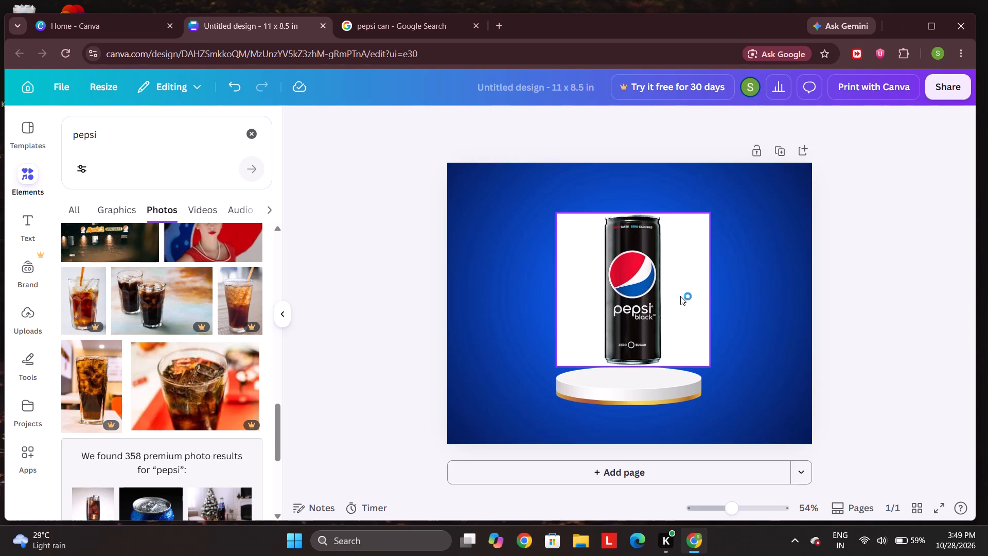
pyautogui.click(680, 284)
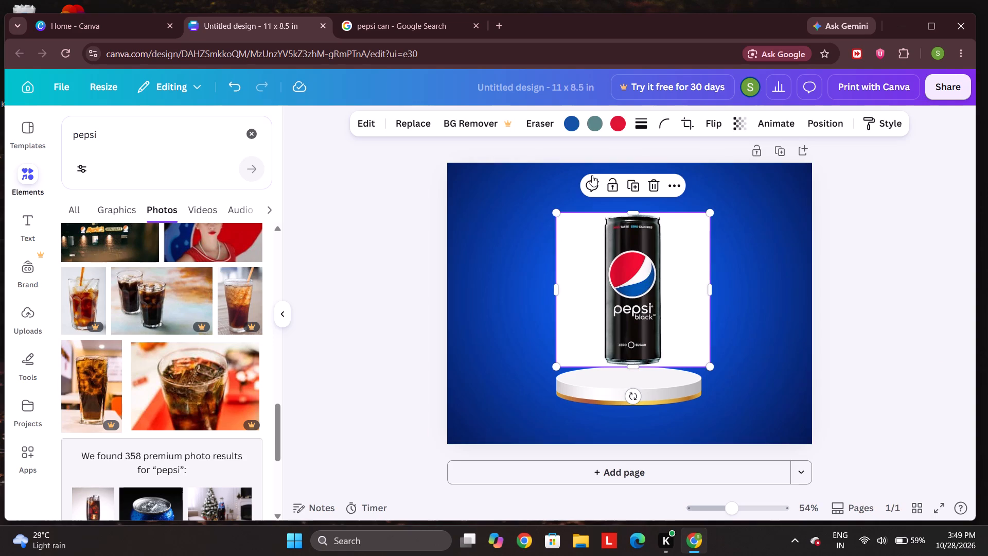
pyautogui.click(570, 116)
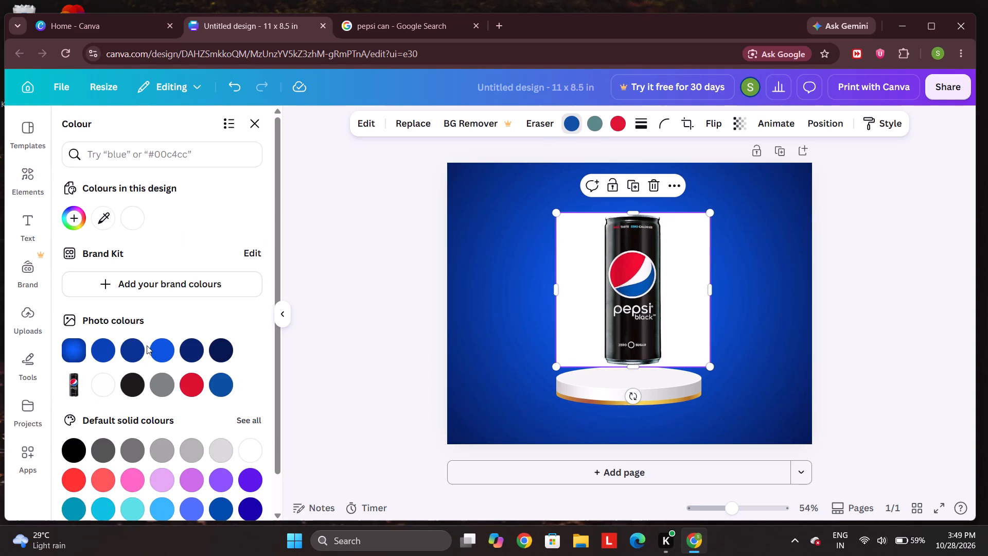
pyautogui.click(77, 346)
pyautogui.click(77, 346)
pyautogui.click(570, 283)
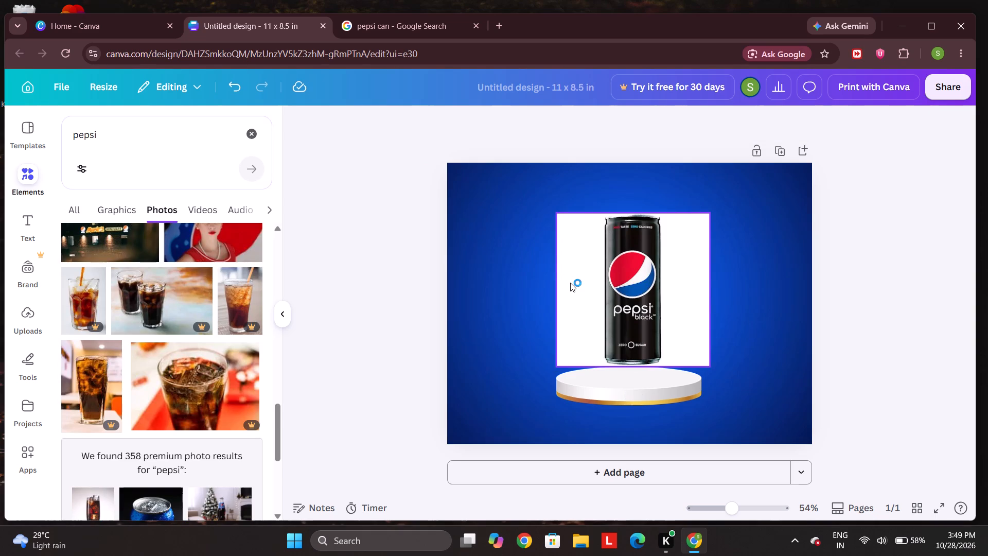
pyautogui.click(677, 276)
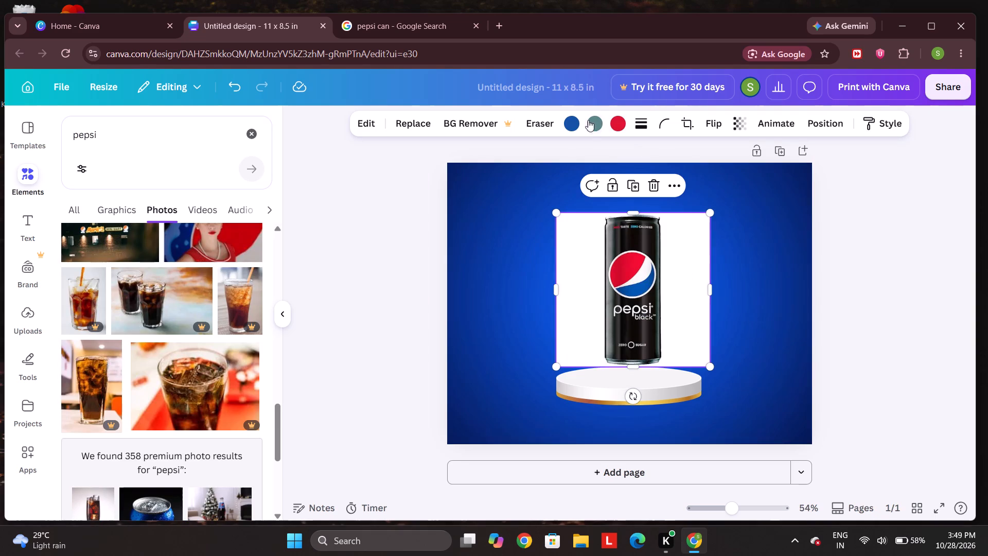
pyautogui.click(575, 121)
pyautogui.click(97, 345)
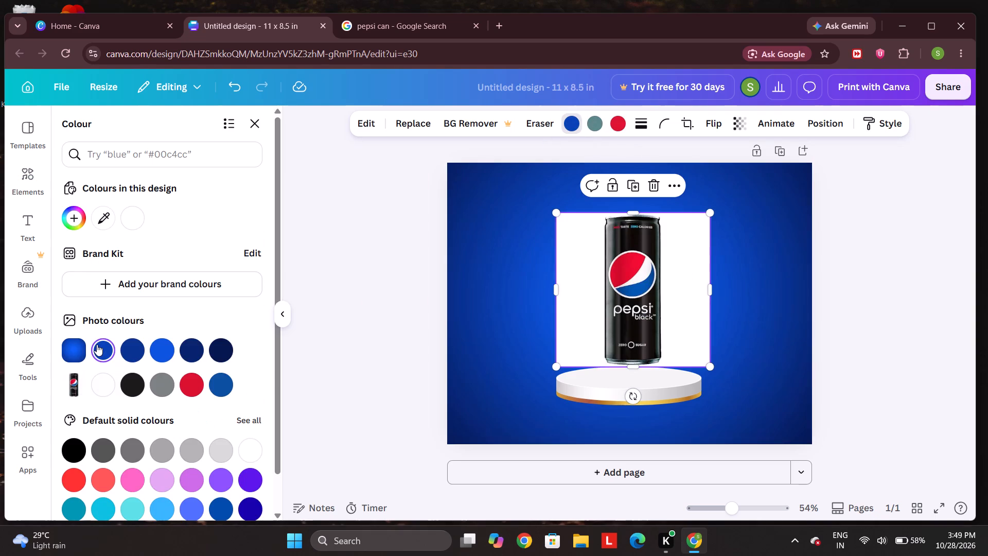
pyautogui.click(124, 343)
pyautogui.click(138, 345)
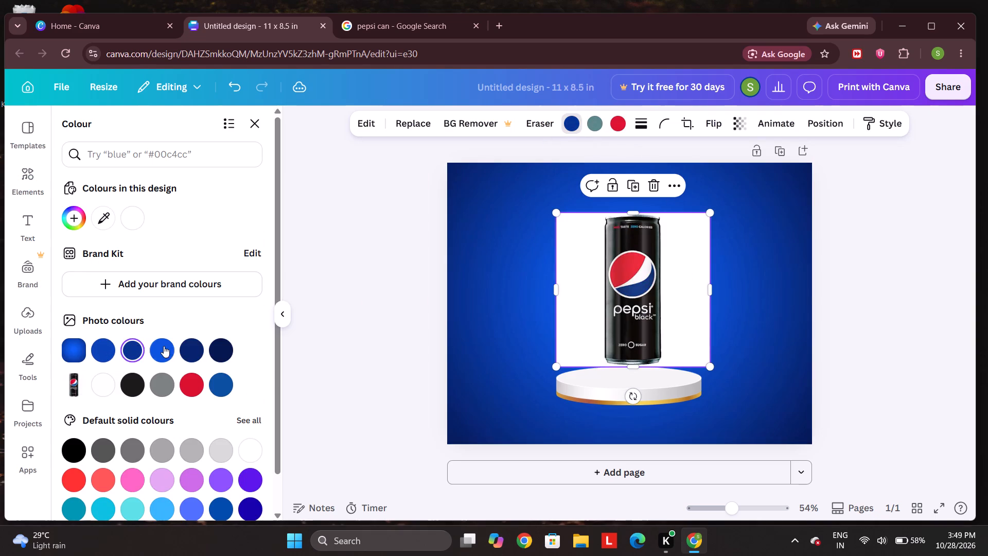
pyautogui.click(164, 346)
pyautogui.click(140, 346)
pyautogui.click(683, 314)
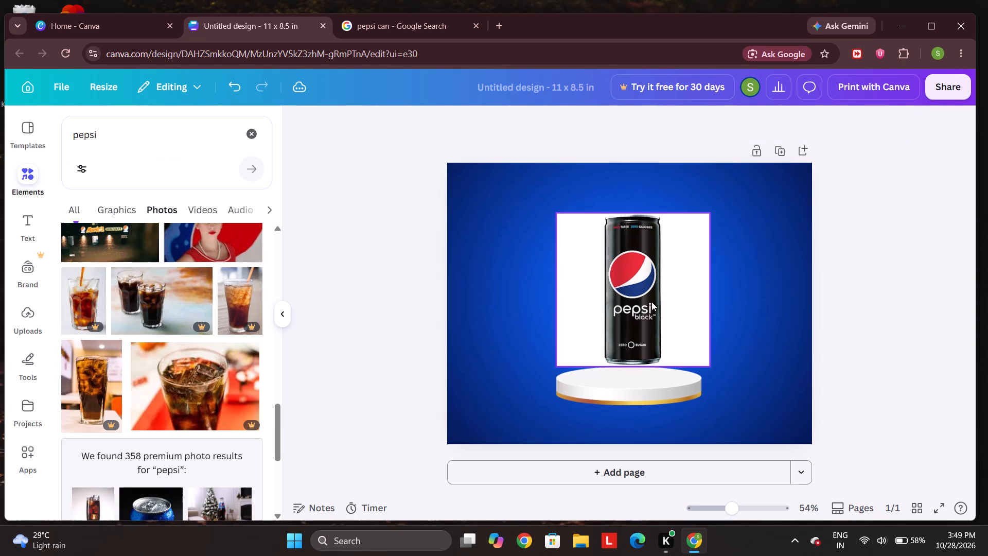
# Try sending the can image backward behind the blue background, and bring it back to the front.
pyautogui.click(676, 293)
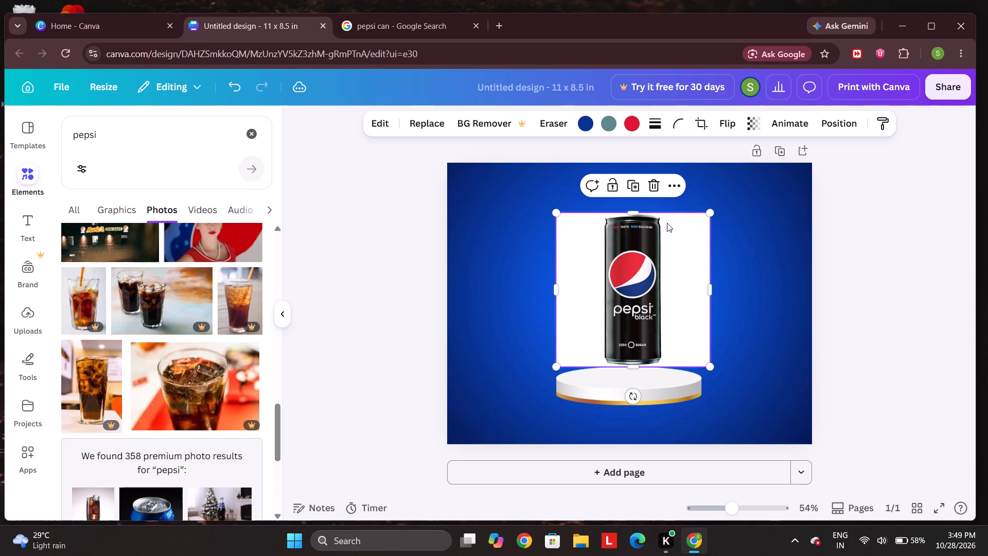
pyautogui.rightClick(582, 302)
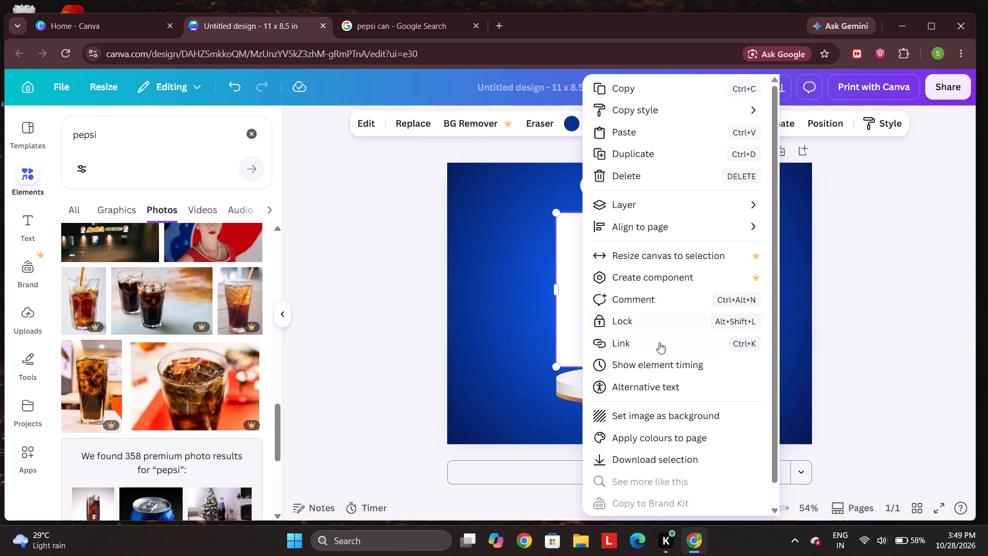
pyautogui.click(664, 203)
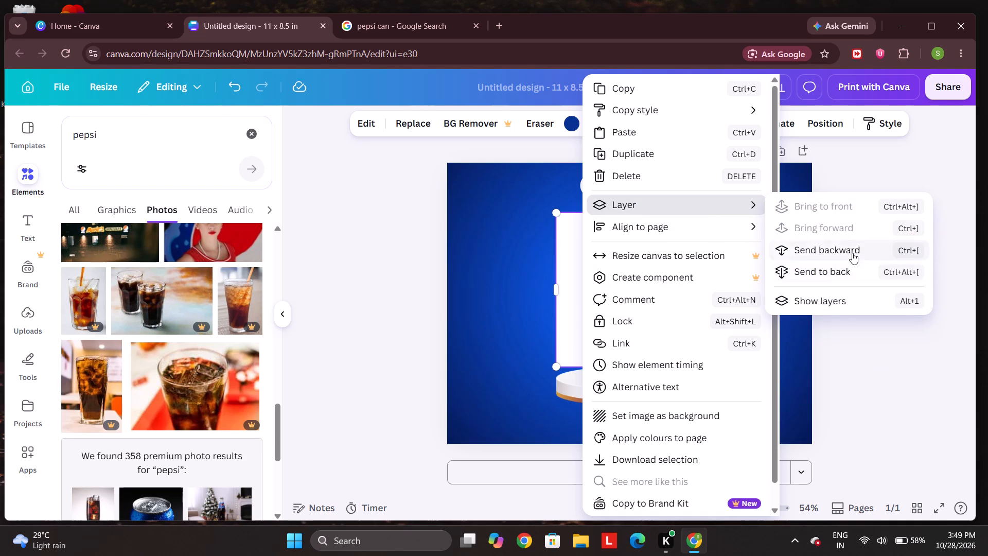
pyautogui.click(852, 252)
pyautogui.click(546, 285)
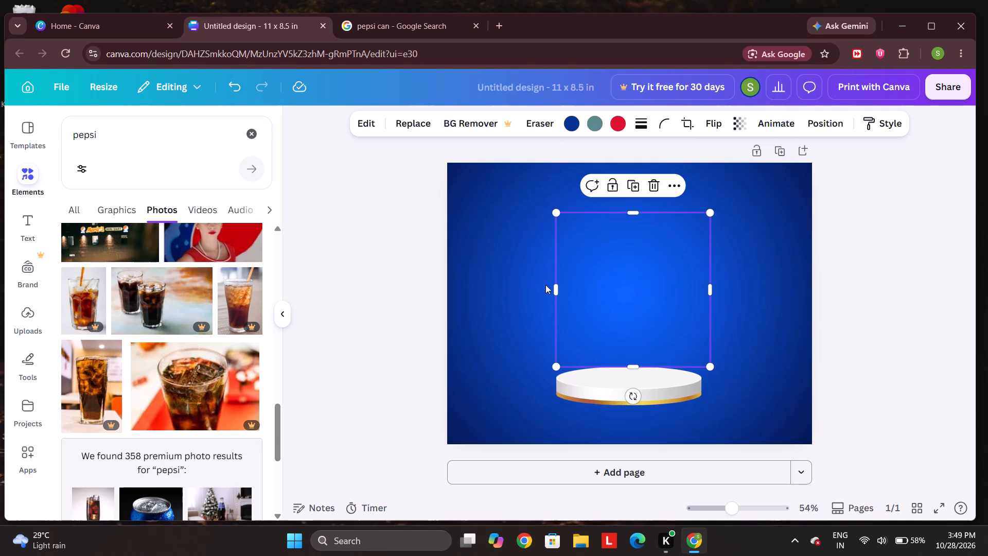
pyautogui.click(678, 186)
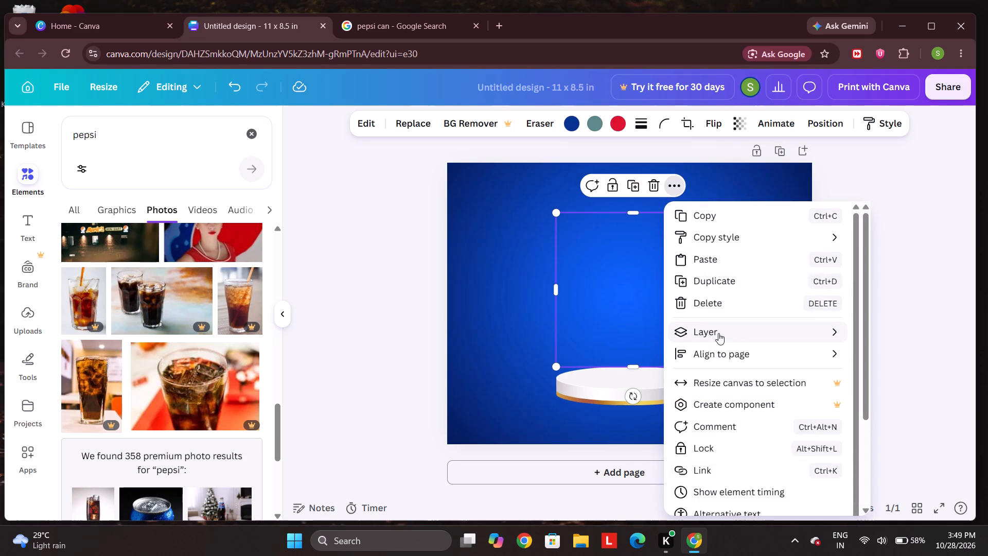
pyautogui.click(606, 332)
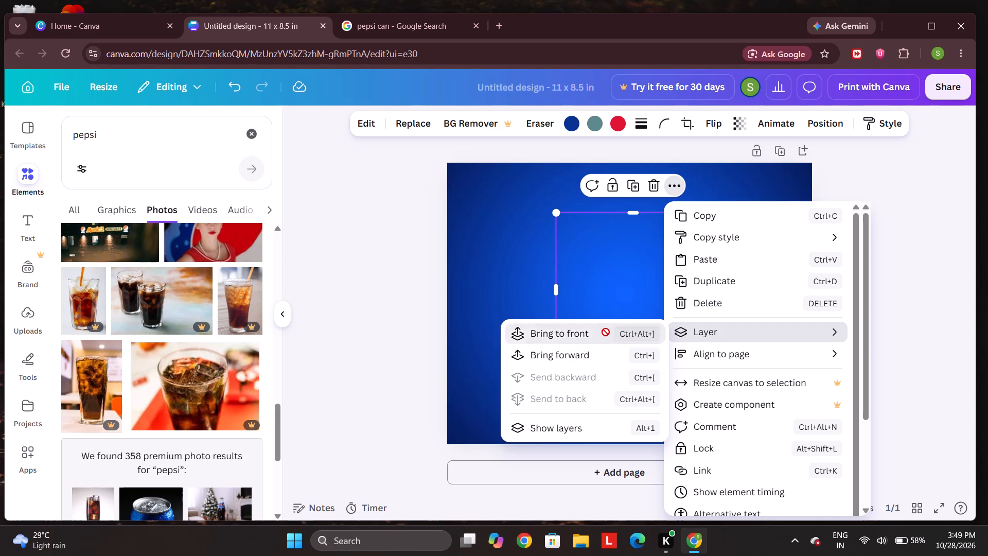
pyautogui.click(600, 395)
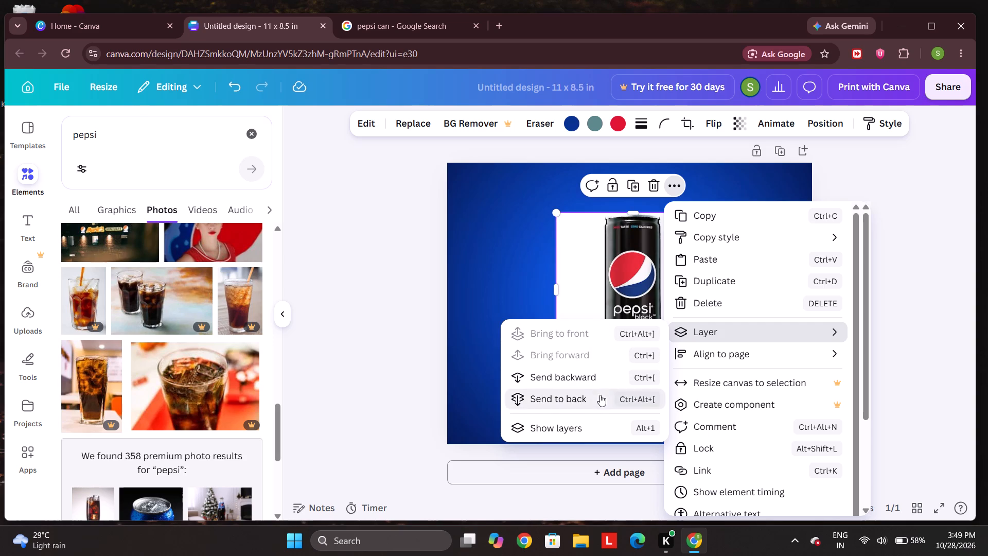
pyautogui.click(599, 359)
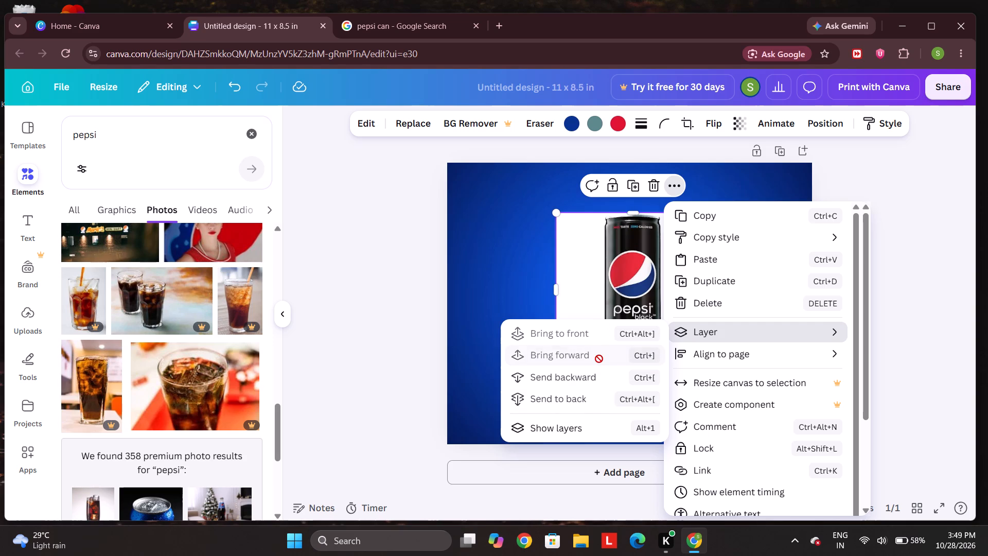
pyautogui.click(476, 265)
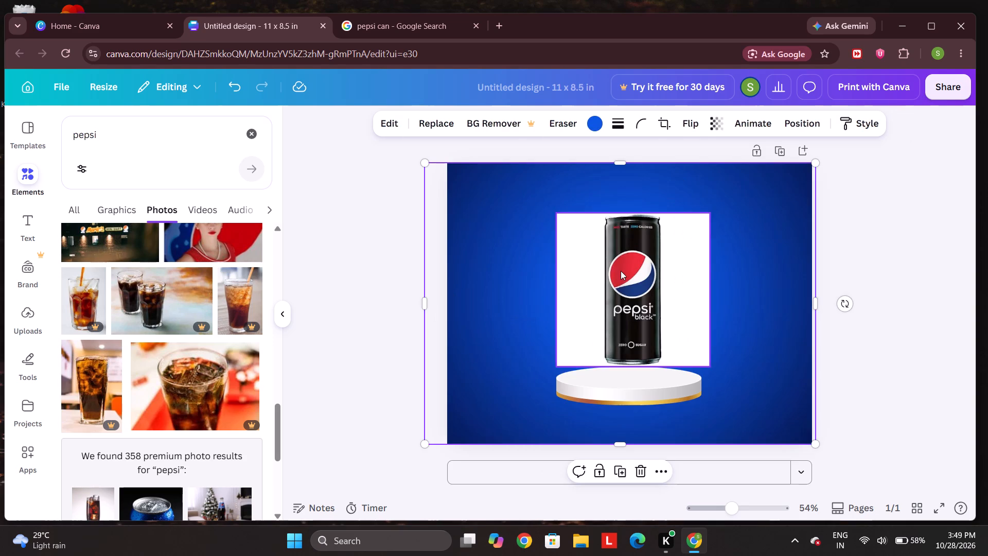
# Crop the white margins on both sides of the can image, narrowing it to about 1.7 in wide.
pyautogui.click(621, 271)
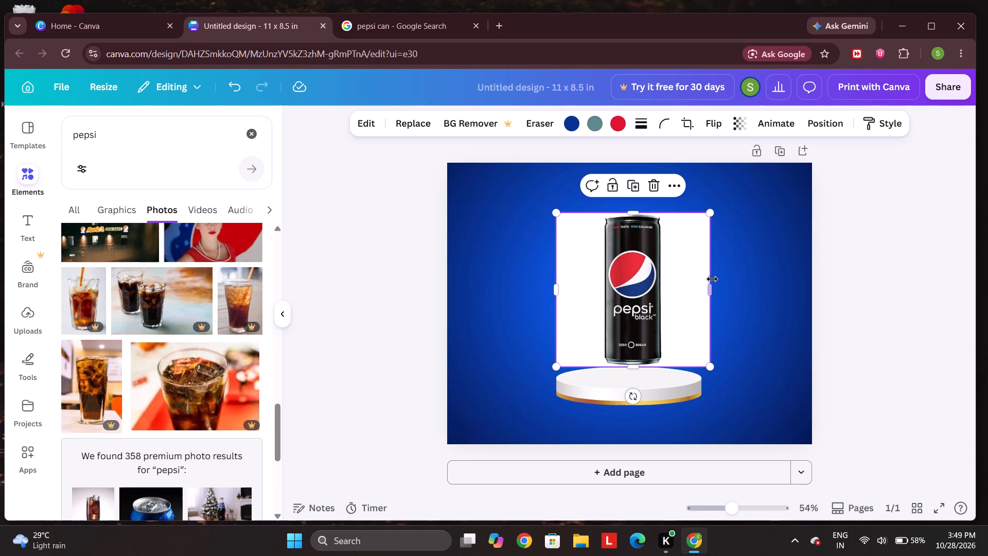
pyautogui.moveTo(709, 285); pyautogui.dragTo(662, 287)
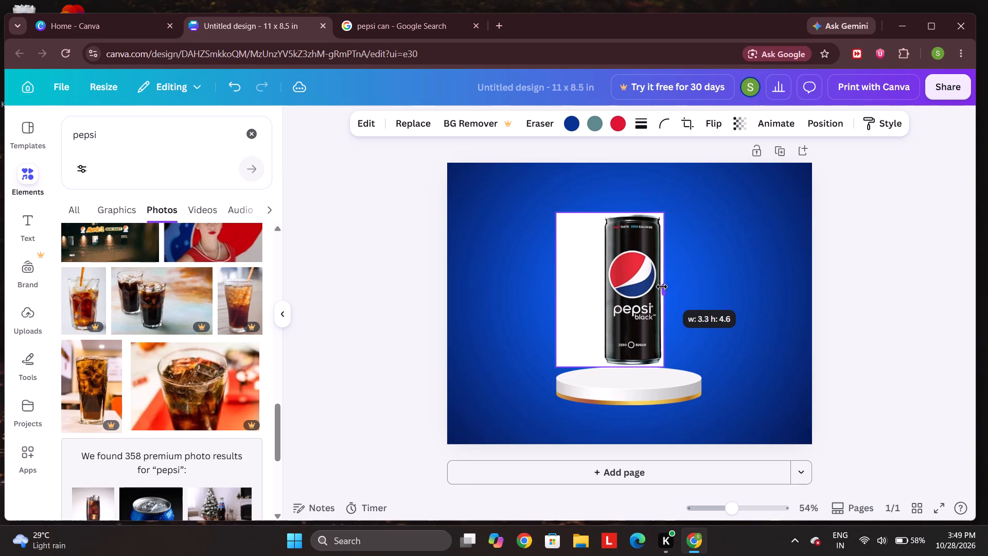
pyautogui.moveTo(662, 287); pyautogui.dragTo(660, 288)
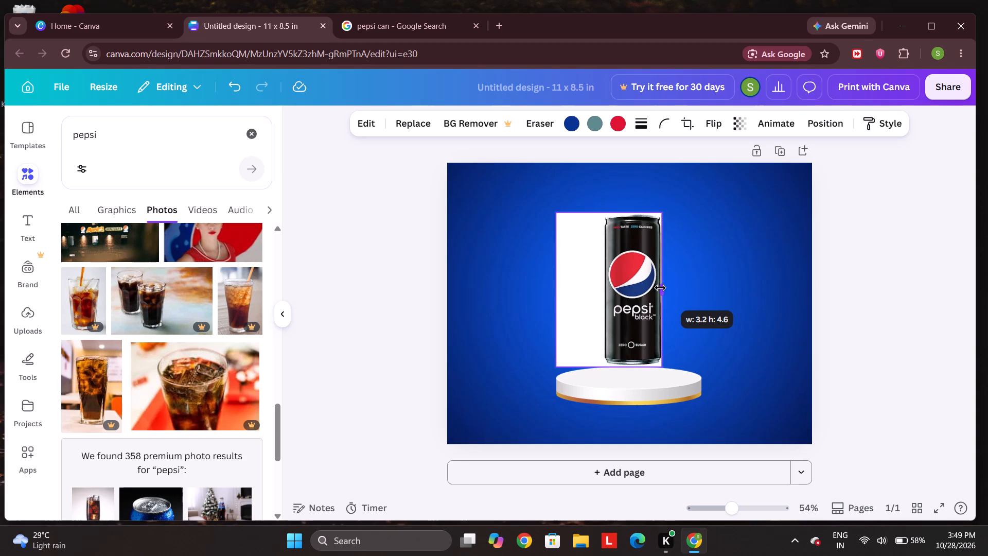
pyautogui.moveTo(660, 288); pyautogui.dragTo(659, 289)
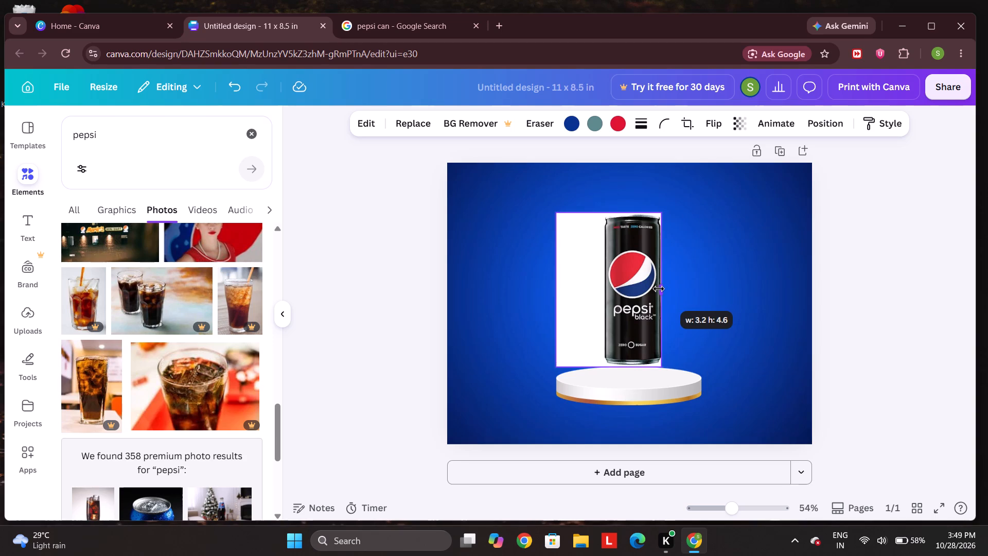
pyautogui.moveTo(659, 289); pyautogui.dragTo(661, 288)
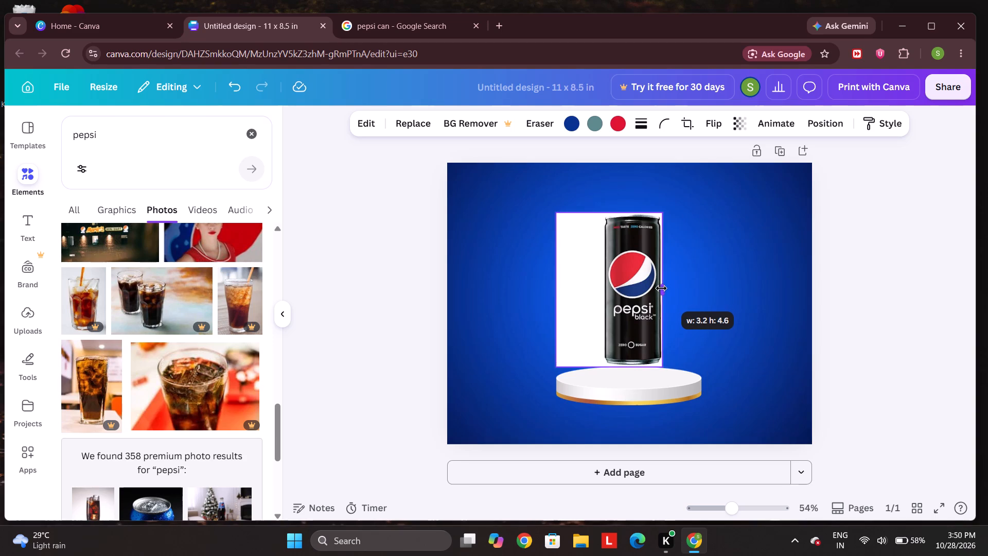
pyautogui.moveTo(661, 288); pyautogui.dragTo(660, 288)
pyautogui.moveTo(556, 288); pyautogui.dragTo(596, 288)
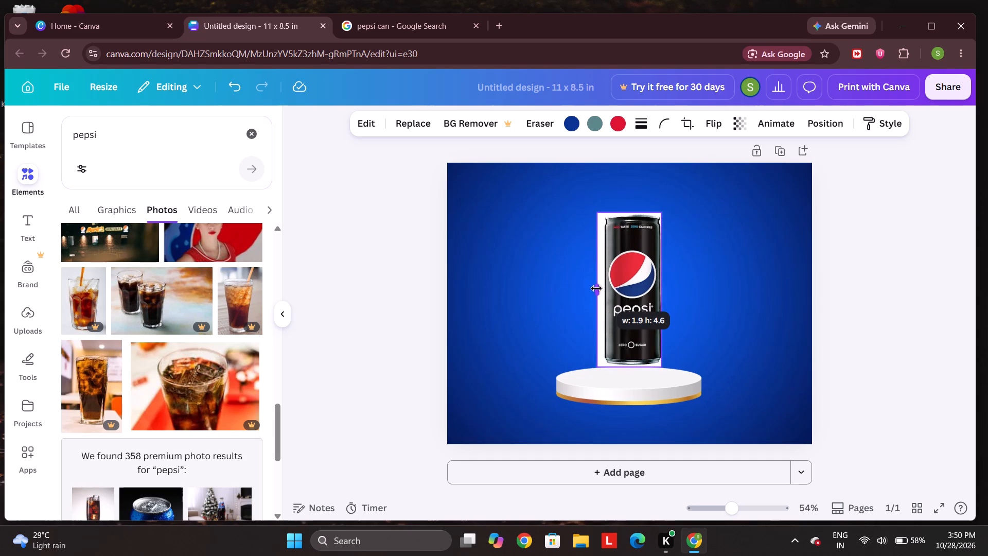
pyautogui.moveTo(596, 288); pyautogui.dragTo(601, 288)
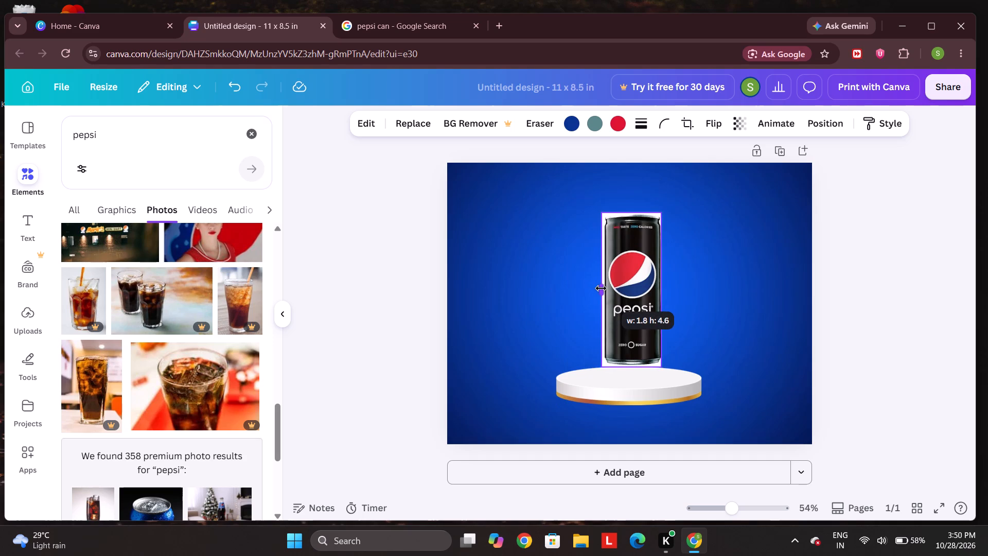
pyautogui.moveTo(601, 288); pyautogui.dragTo(603, 289)
pyautogui.click(584, 290)
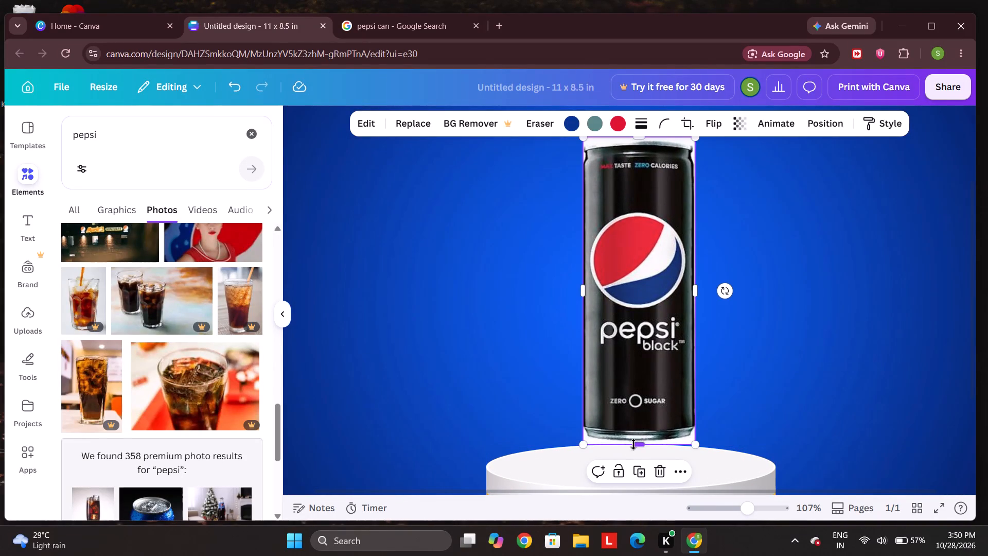
# Trim the can image's bottom, top and side edges and enlarge it slightly to meet the podium, about 1.7 x 4.6 in.
pyautogui.moveTo(634, 444); pyautogui.dragTo(634, 438)
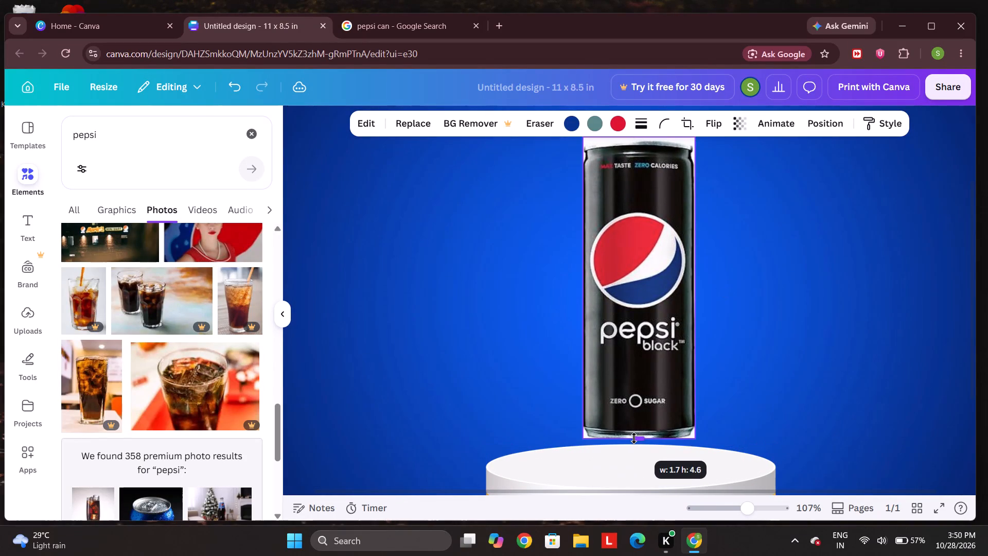
pyautogui.moveTo(634, 438); pyautogui.dragTo(634, 439)
pyautogui.click(694, 439)
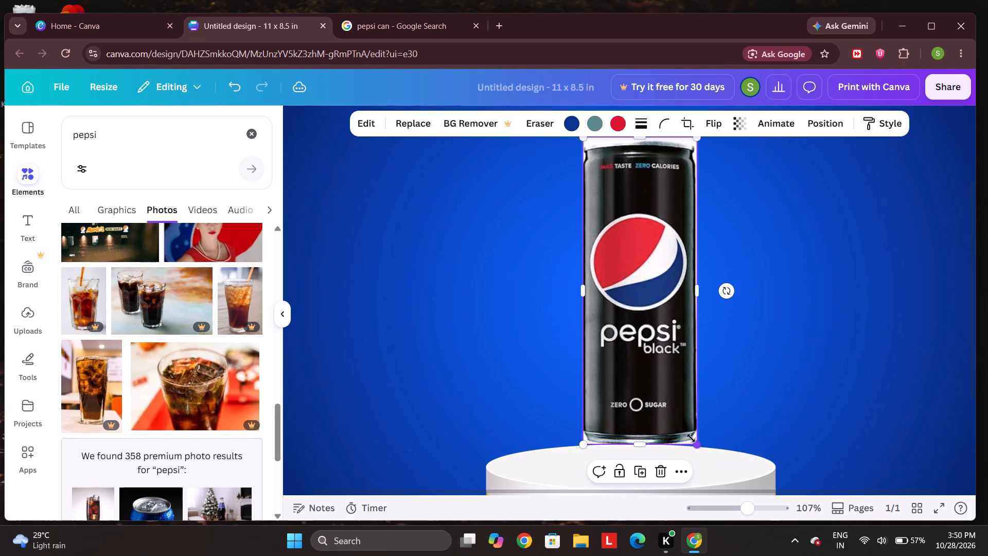
pyautogui.scroll(1, 718, 264)
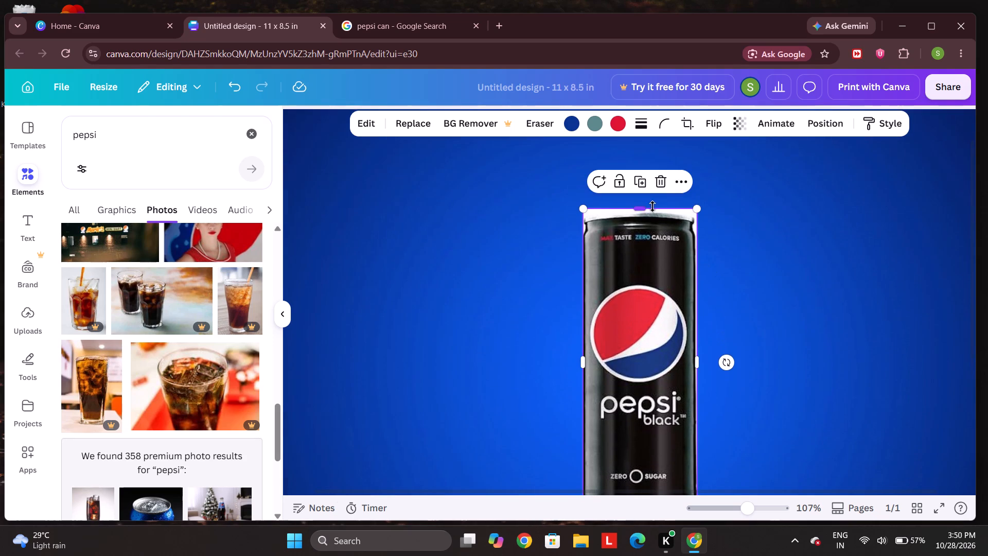
pyautogui.click(640, 209)
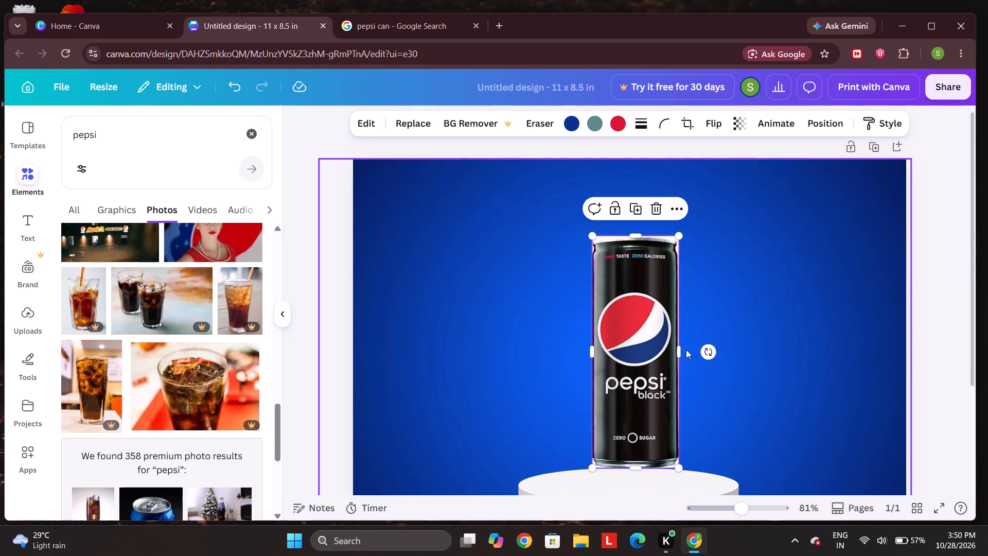
pyautogui.click(679, 349)
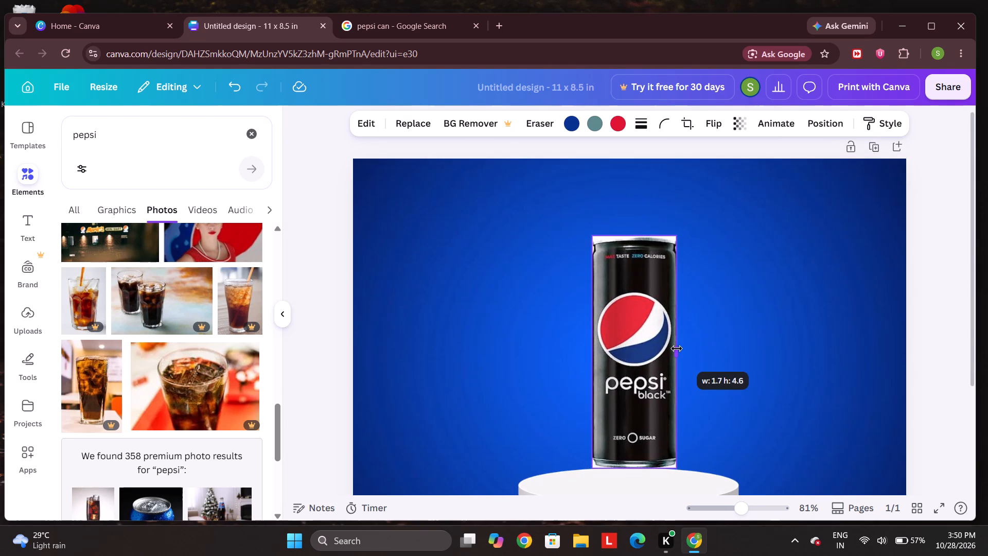
pyautogui.click(782, 313)
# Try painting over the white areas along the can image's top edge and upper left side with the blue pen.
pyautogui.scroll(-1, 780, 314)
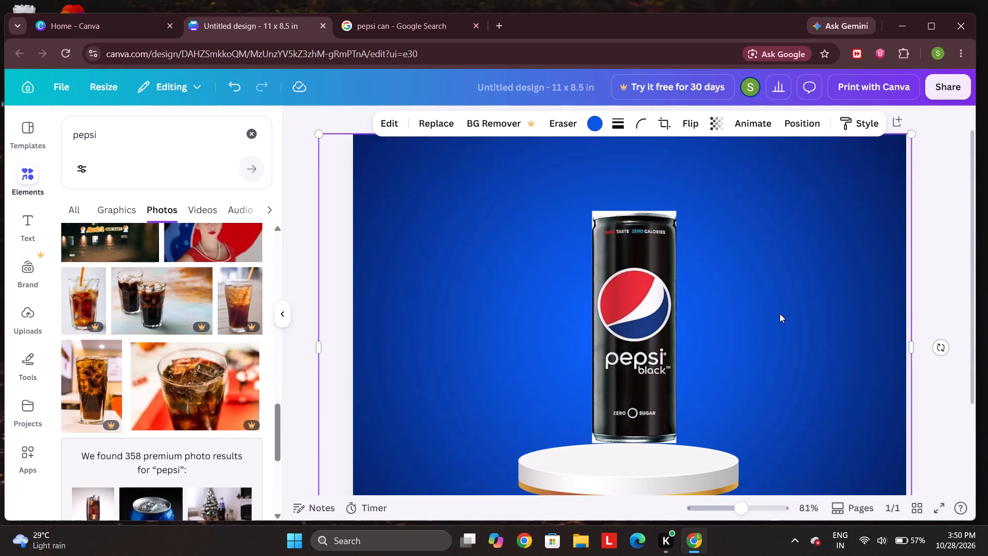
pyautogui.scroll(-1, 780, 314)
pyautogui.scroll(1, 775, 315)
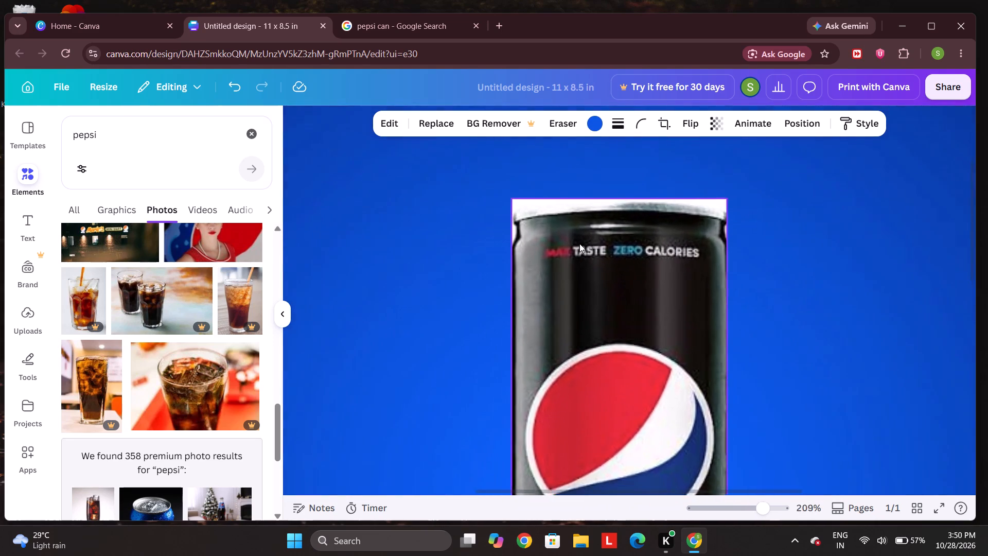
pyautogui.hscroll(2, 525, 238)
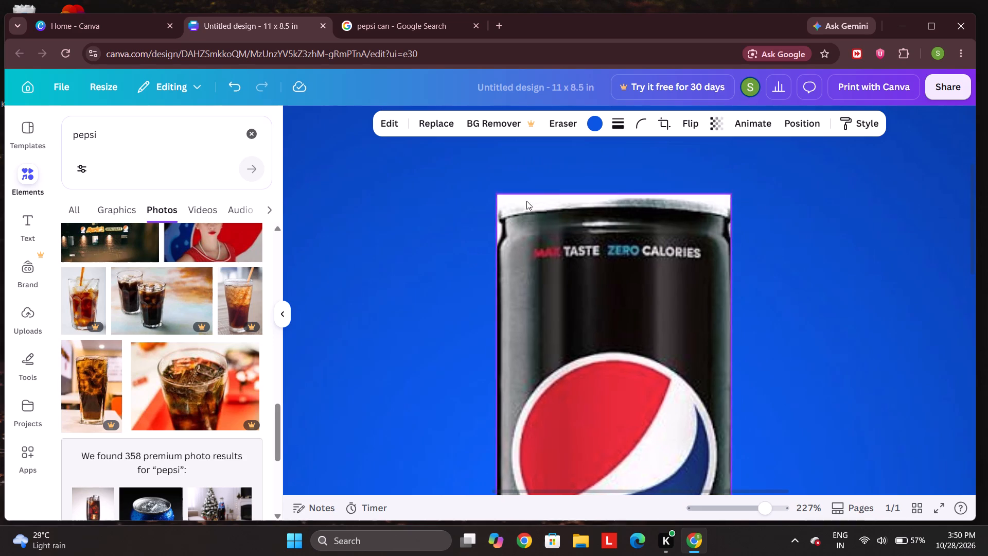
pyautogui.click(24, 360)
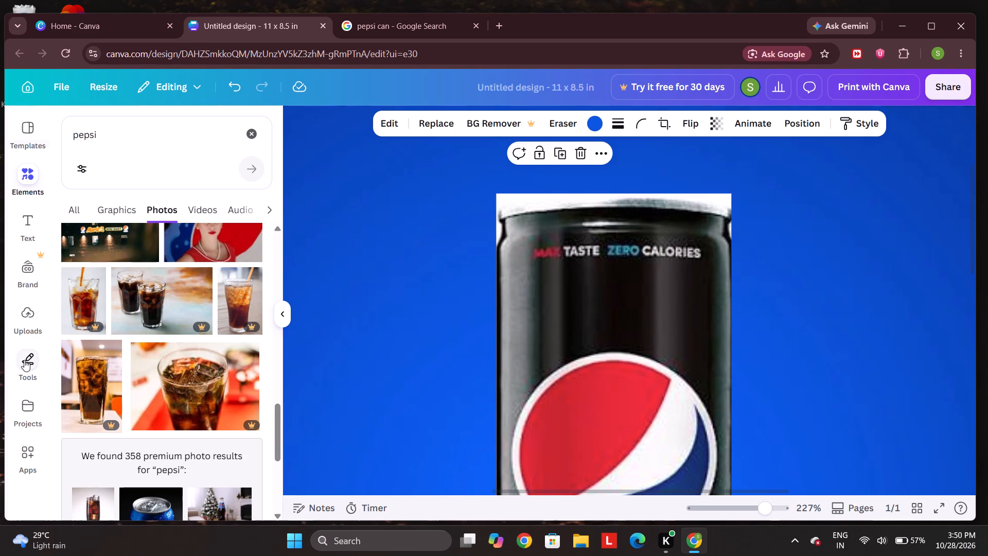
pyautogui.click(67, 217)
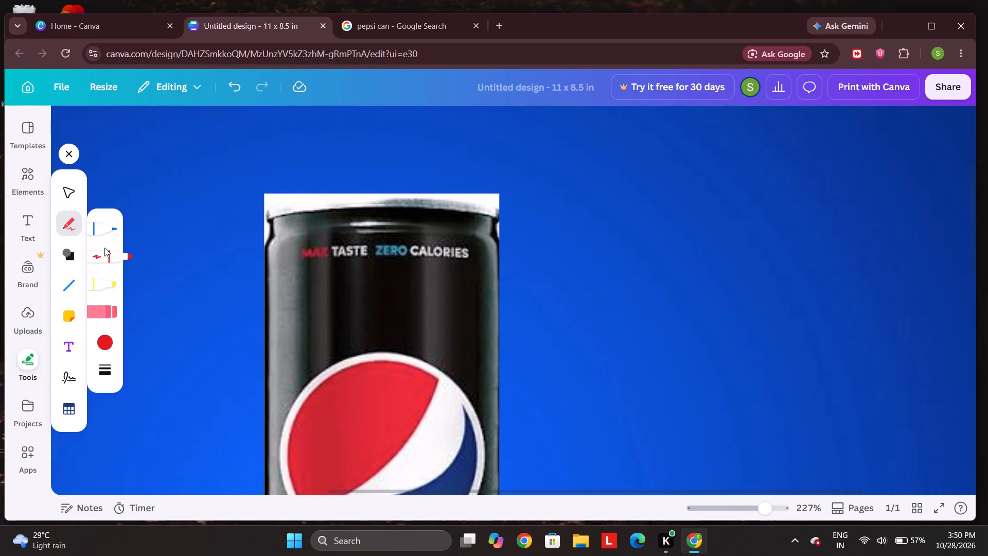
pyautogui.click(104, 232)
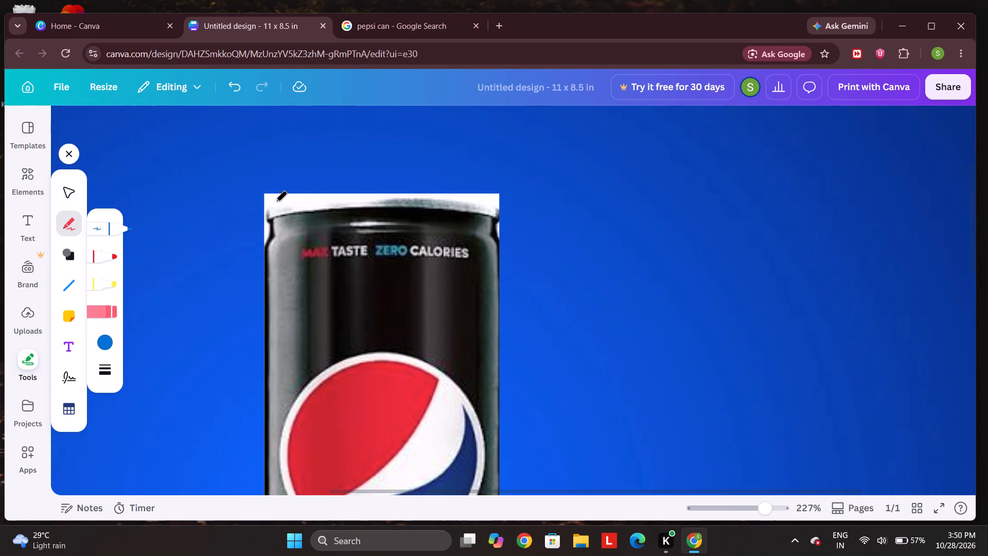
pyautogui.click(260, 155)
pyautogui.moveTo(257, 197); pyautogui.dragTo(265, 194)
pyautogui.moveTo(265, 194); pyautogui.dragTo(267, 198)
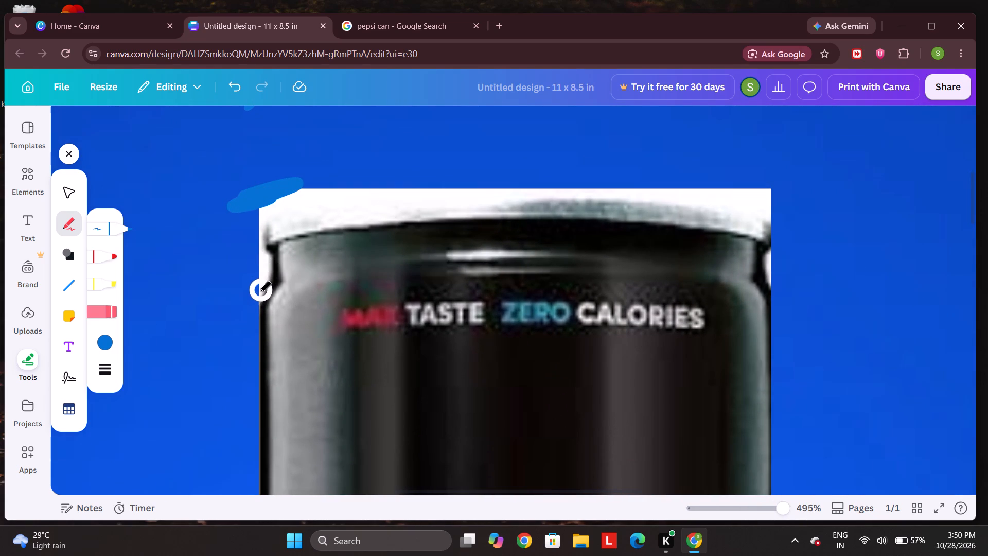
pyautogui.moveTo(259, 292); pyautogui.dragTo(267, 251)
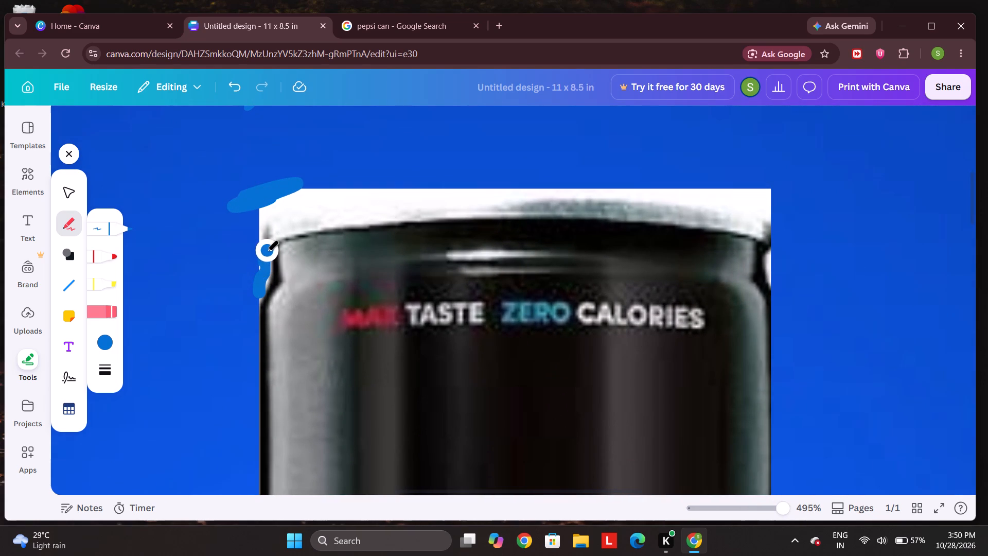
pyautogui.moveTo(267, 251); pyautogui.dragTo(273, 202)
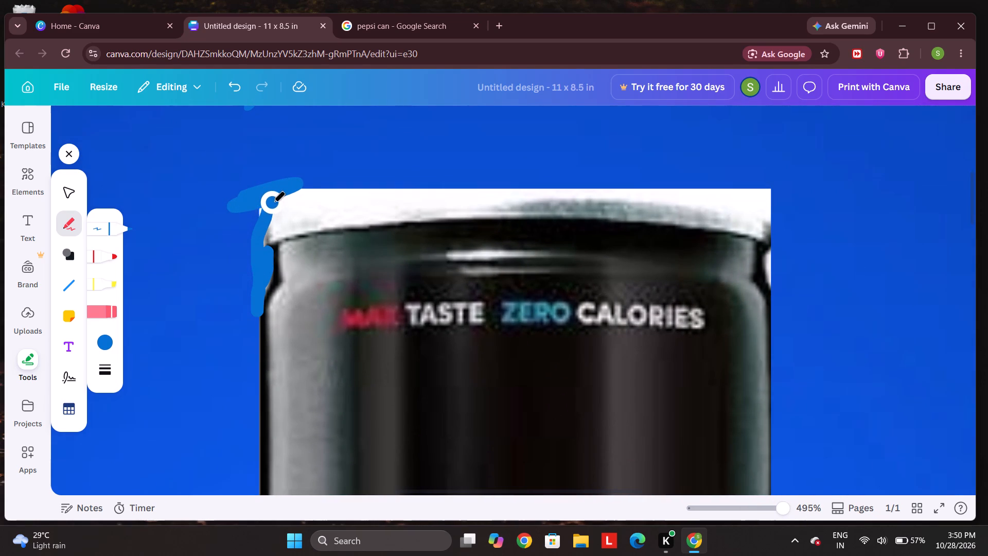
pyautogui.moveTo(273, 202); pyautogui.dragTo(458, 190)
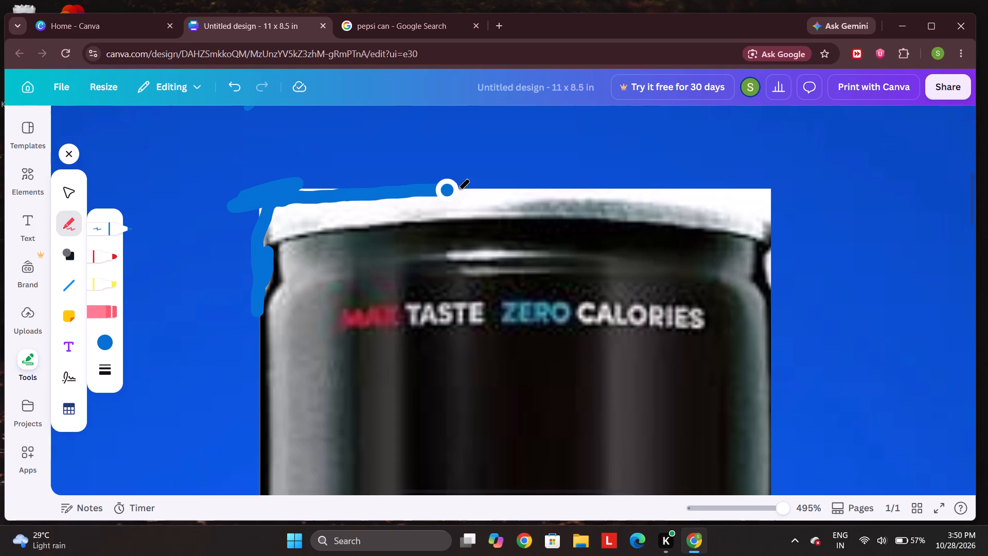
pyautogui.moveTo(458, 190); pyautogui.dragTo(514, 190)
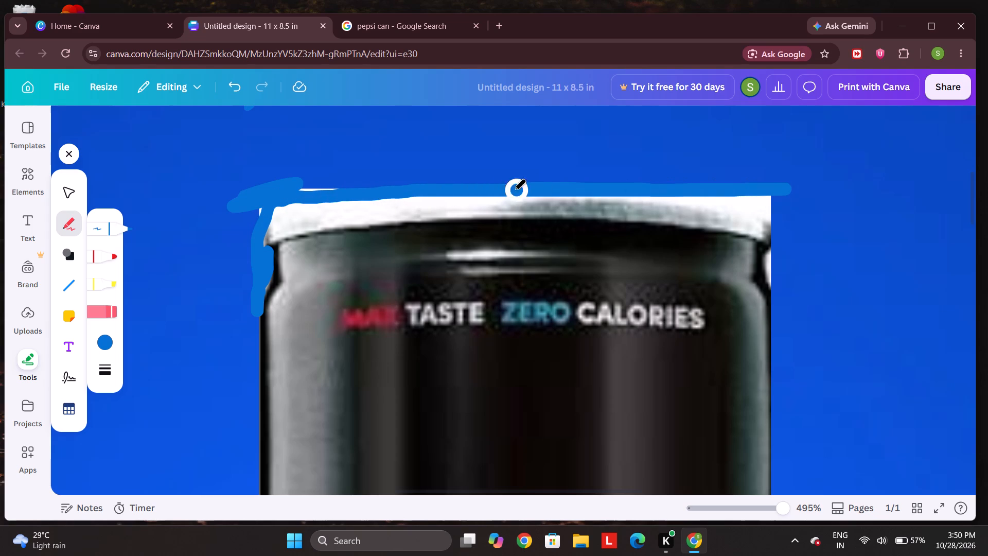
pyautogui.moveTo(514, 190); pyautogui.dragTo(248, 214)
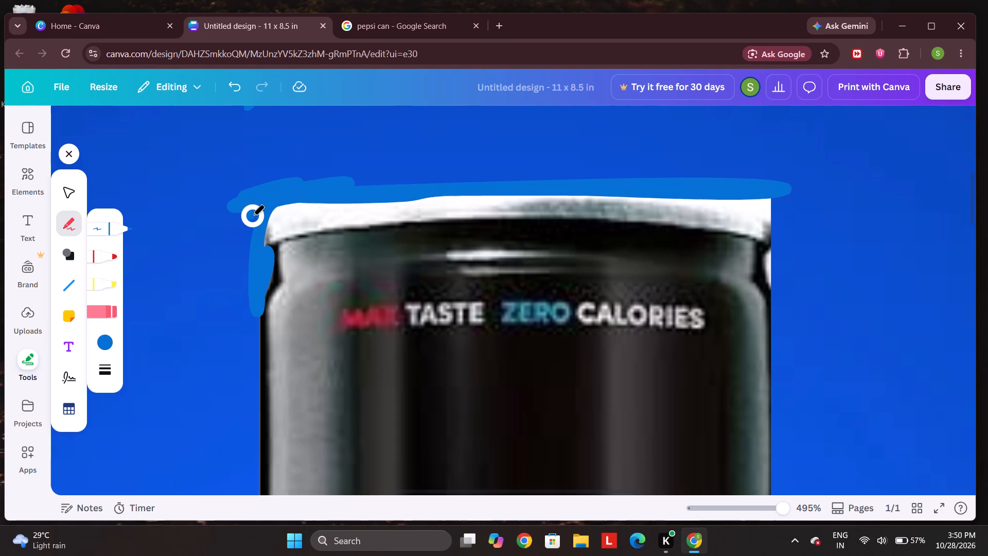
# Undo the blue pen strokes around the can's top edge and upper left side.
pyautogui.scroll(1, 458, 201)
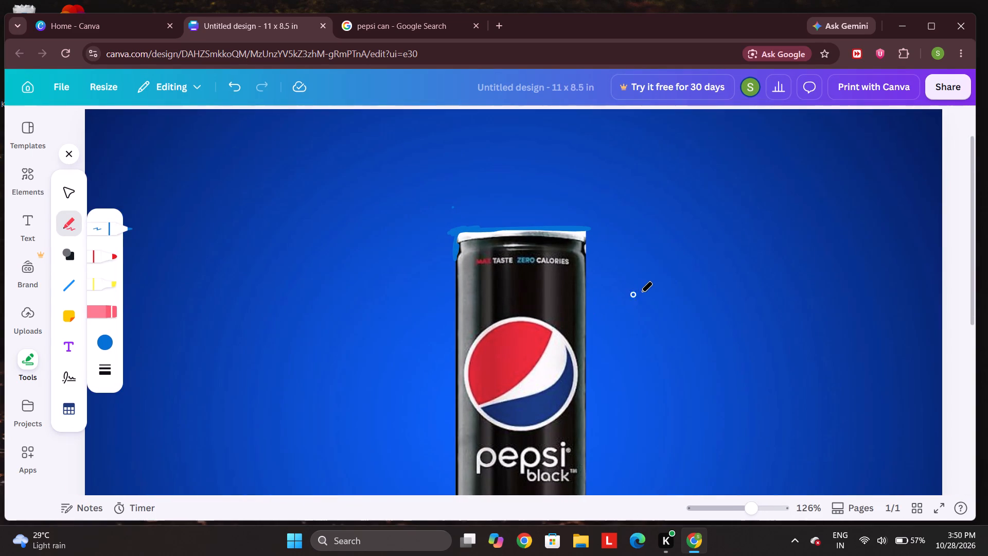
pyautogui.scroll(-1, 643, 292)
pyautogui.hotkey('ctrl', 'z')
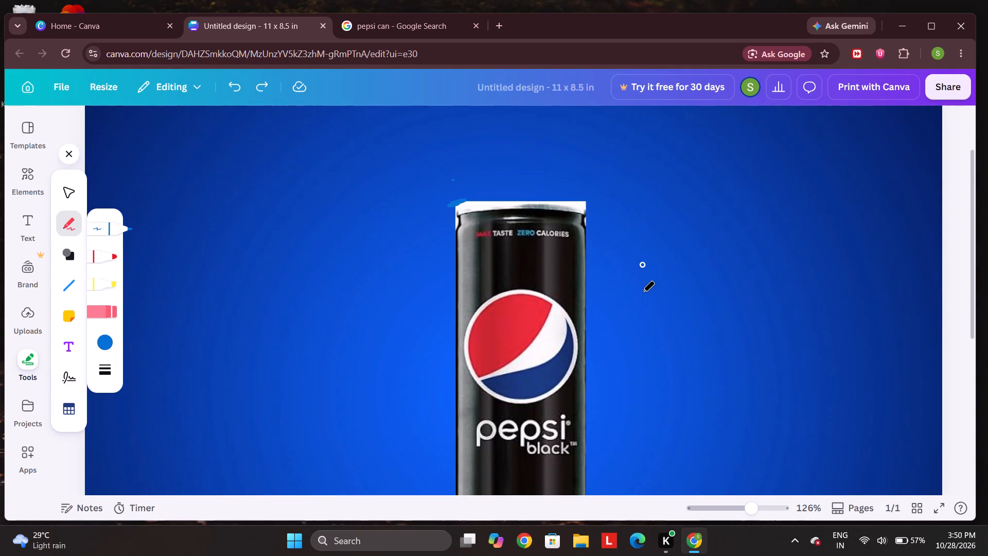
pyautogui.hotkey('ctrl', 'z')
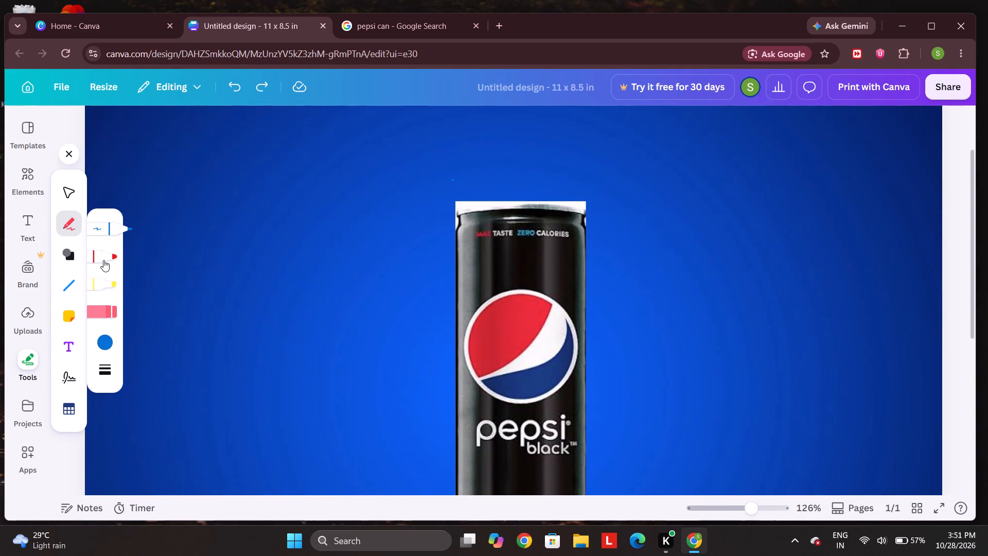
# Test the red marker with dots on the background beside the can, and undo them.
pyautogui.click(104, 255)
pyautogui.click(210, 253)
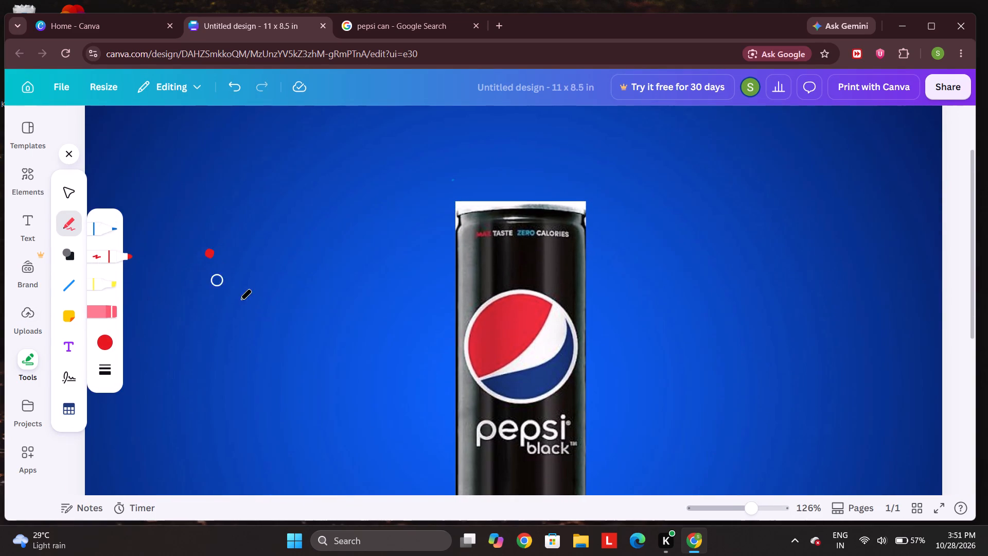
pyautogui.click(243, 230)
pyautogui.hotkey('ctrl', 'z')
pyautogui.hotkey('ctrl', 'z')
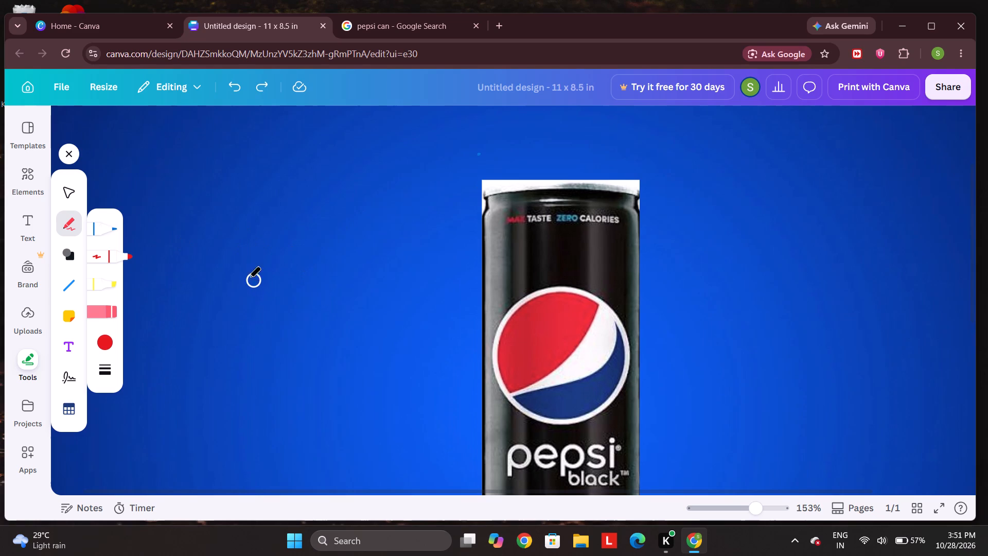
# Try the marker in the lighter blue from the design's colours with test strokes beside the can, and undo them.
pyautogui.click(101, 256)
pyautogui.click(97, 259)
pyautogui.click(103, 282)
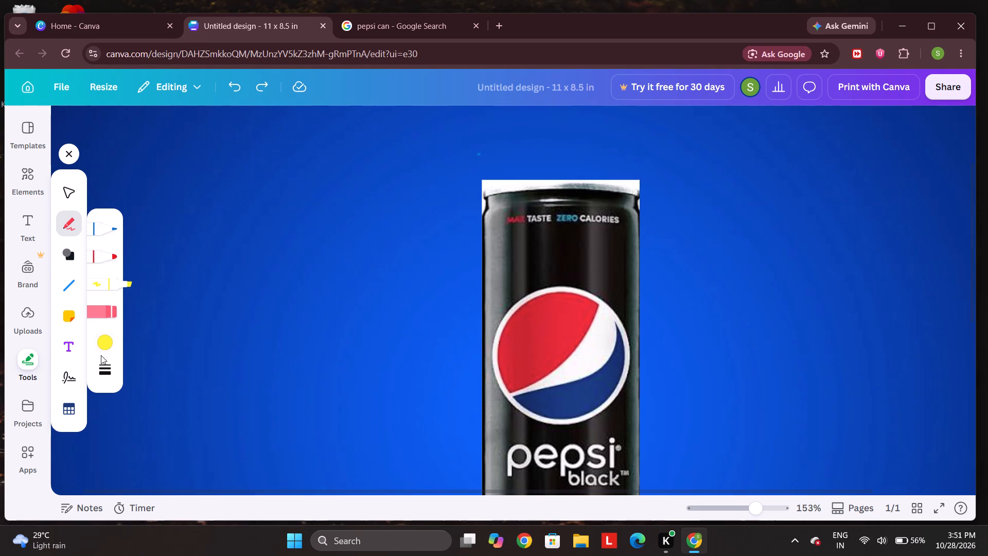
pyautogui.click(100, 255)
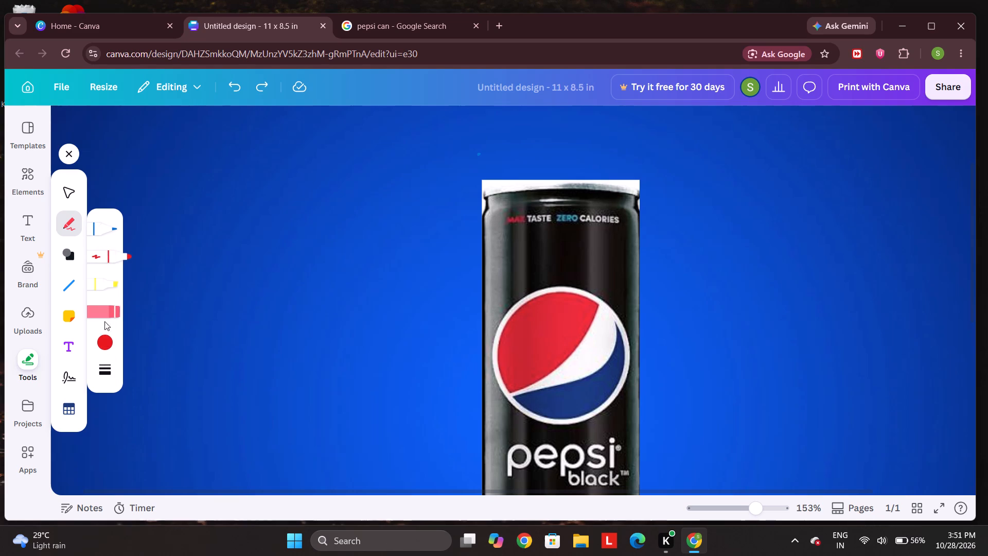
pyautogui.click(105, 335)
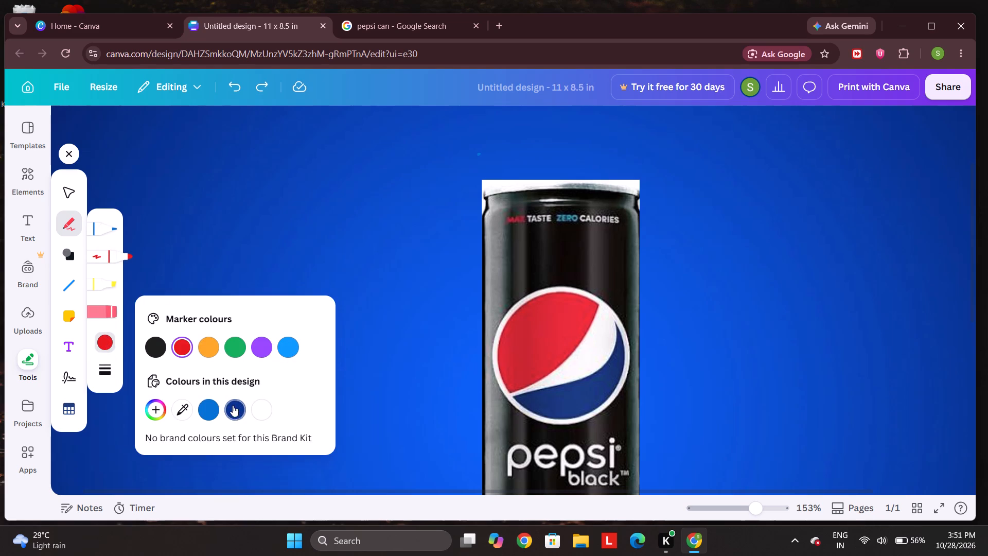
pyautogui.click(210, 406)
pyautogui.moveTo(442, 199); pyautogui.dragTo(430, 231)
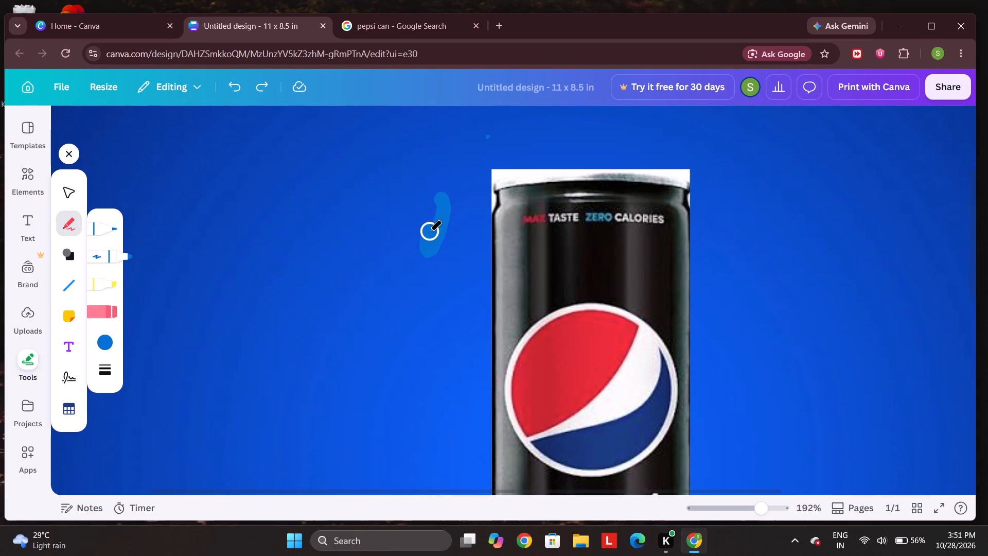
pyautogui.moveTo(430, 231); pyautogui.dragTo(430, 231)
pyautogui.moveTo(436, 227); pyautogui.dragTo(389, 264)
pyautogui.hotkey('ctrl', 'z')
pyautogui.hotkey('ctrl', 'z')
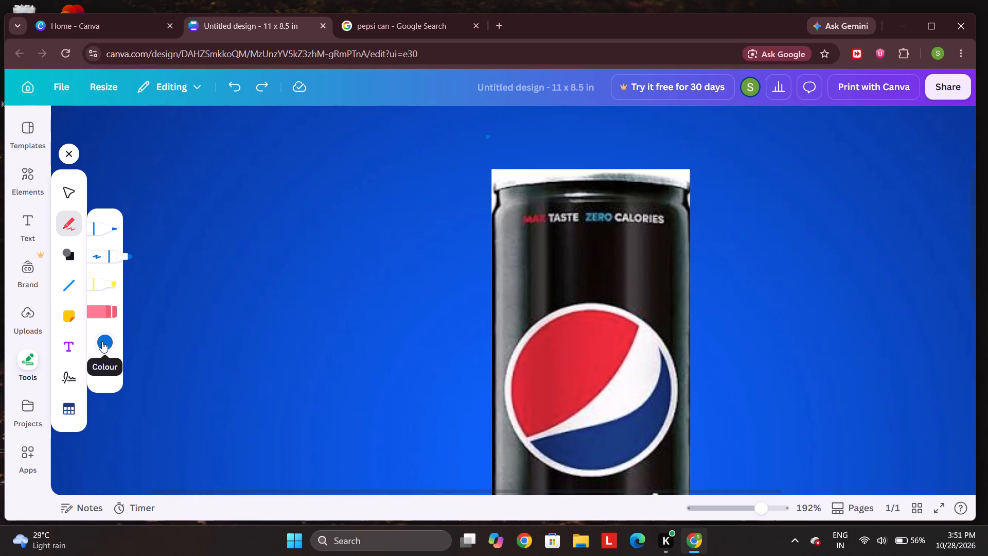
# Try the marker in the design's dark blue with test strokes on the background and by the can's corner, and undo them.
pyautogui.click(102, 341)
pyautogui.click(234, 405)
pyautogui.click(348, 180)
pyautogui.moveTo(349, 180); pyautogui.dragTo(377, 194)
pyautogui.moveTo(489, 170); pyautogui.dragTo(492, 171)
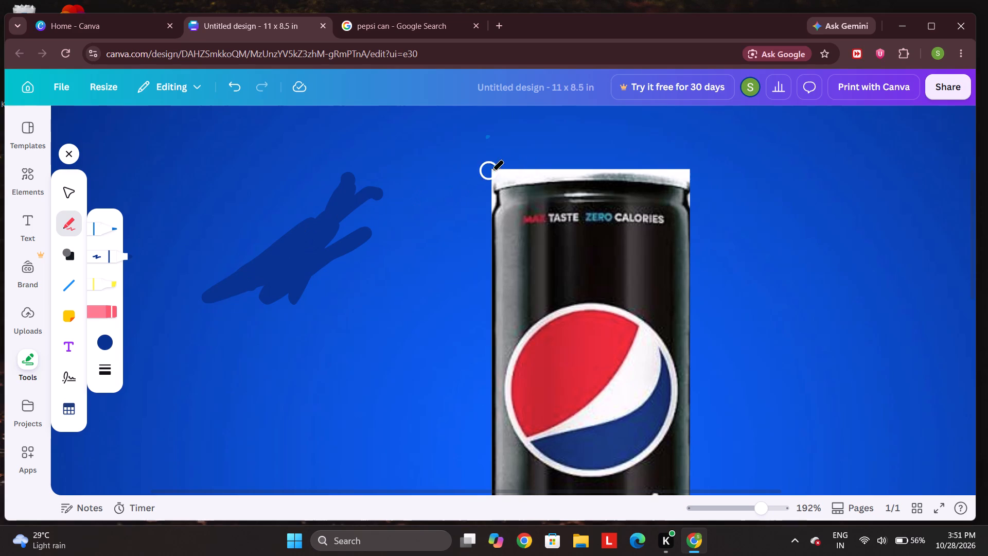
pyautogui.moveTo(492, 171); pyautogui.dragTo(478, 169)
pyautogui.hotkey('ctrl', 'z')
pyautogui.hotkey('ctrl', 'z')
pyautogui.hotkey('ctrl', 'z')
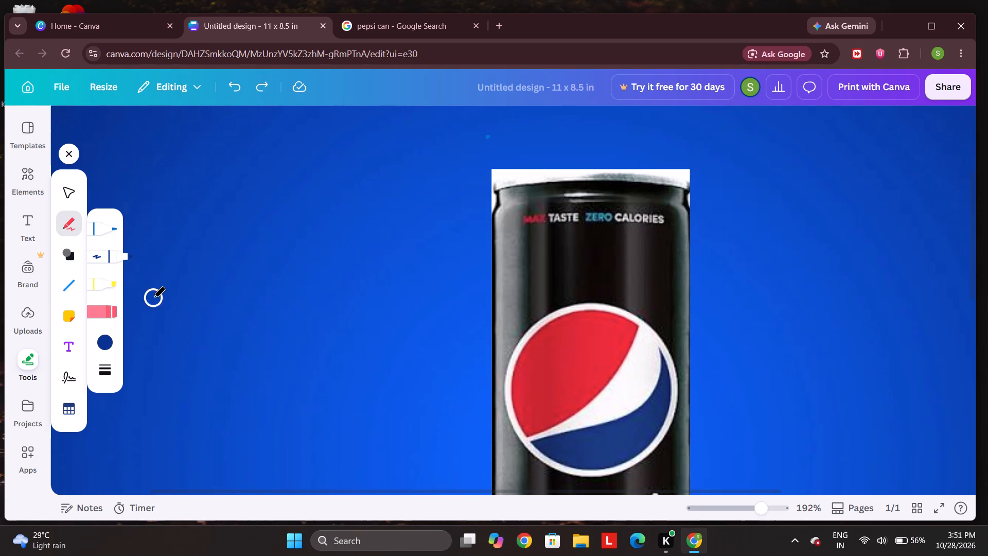
# Set the highlighter to the lighter blue from the design's colours, trying one stroke on the background and undoing it.
pyautogui.click(112, 256)
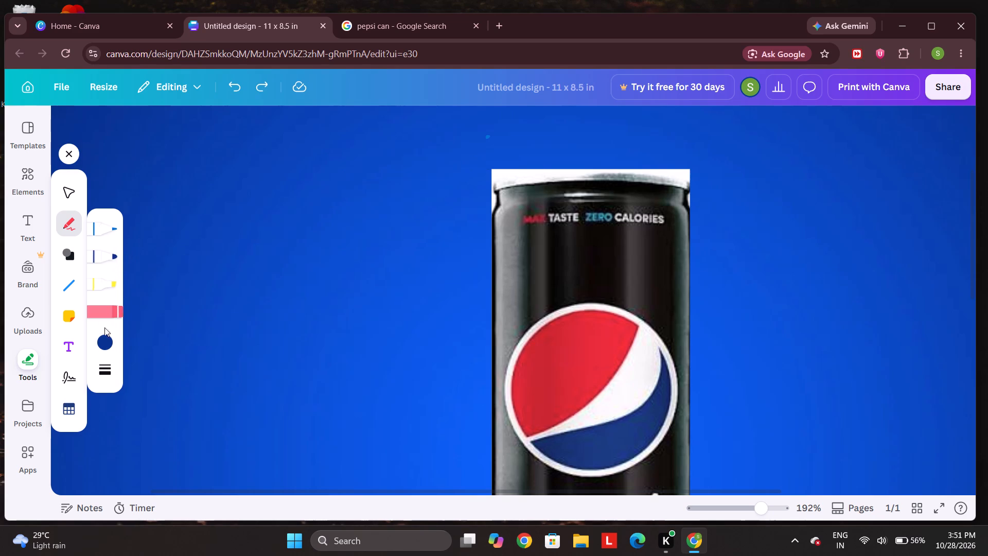
pyautogui.click(104, 345)
pyautogui.click(108, 280)
pyautogui.click(108, 339)
pyautogui.click(206, 405)
pyautogui.moveTo(343, 183); pyautogui.dragTo(274, 219)
pyautogui.hotkey('ctrl', 'z')
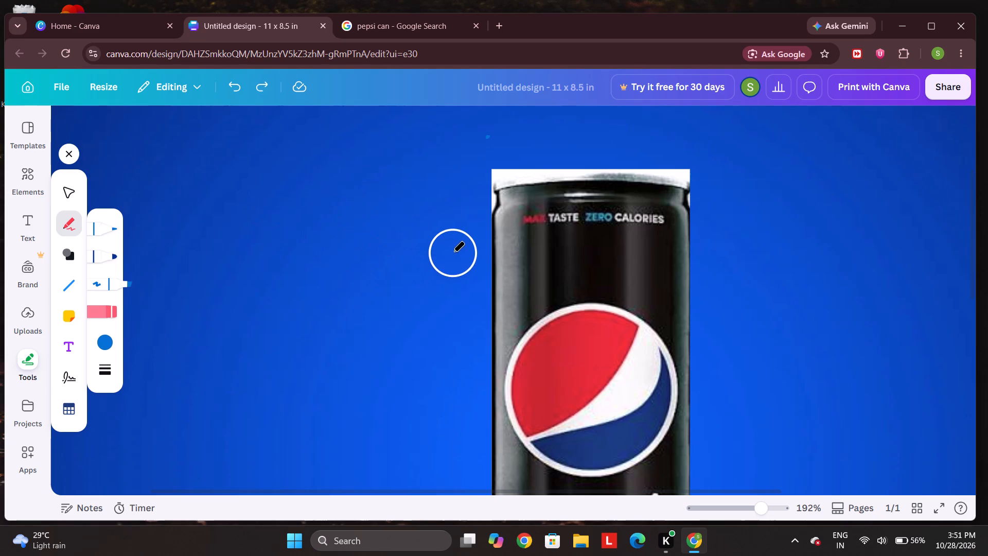
# Reduce the blue highlighter's stroke weight, leaving its transparency at 50.
pyautogui.click(115, 283)
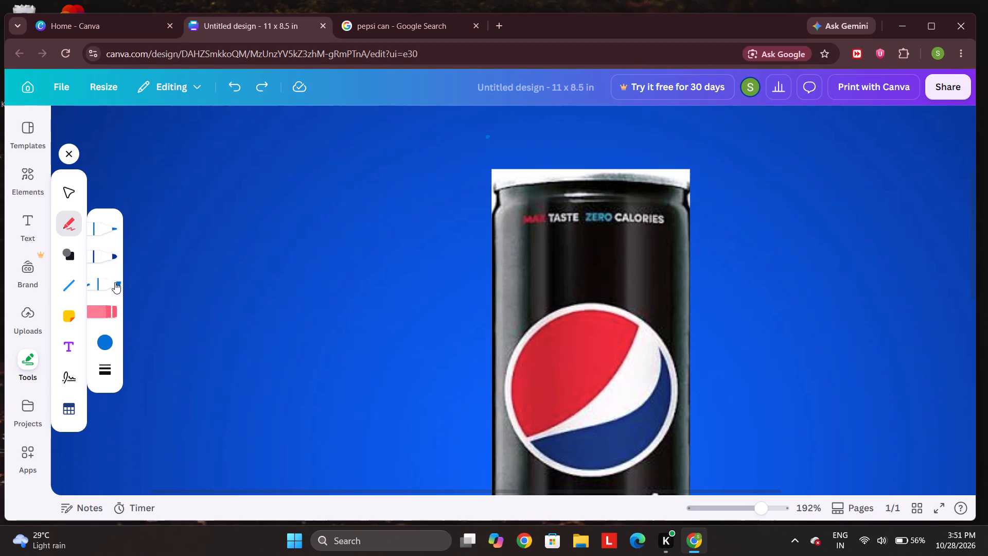
pyautogui.click(115, 282)
pyautogui.click(110, 371)
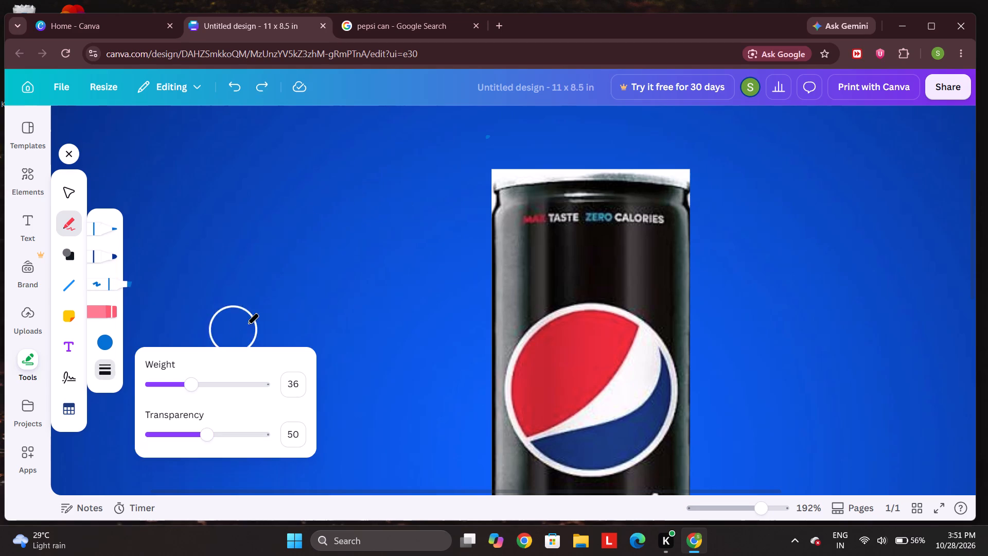
pyautogui.moveTo(191, 390); pyautogui.dragTo(188, 389)
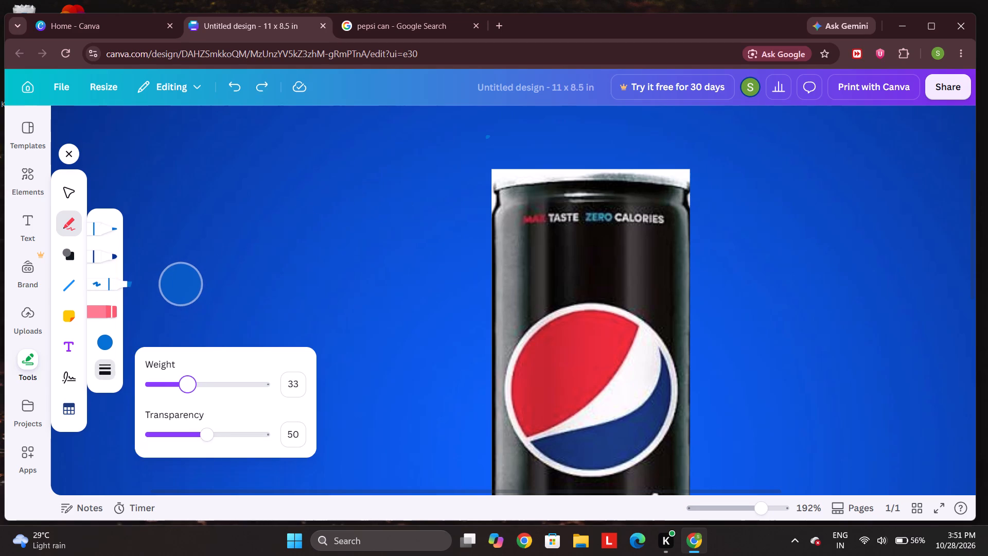
pyautogui.moveTo(188, 389); pyautogui.dragTo(162, 397)
pyautogui.click(264, 260)
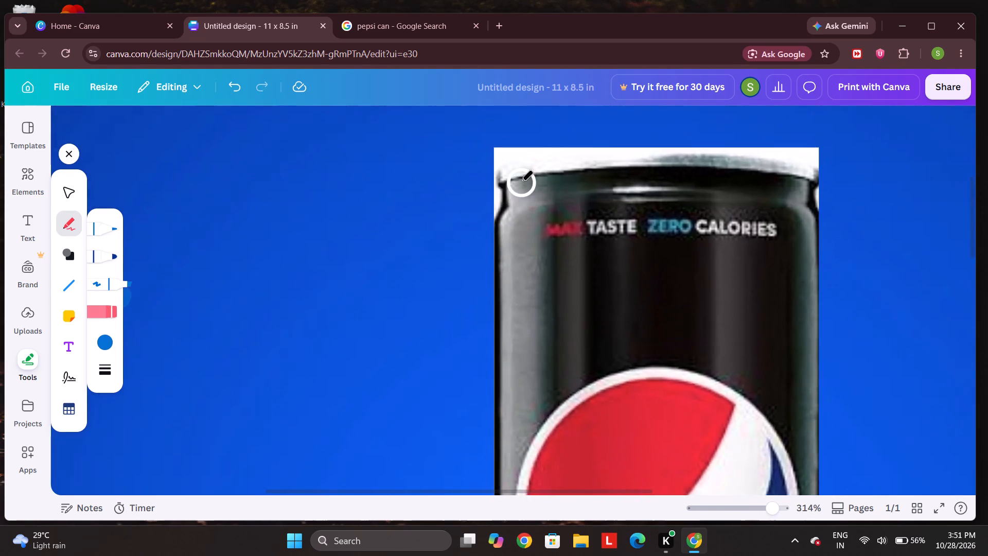
# Cover the white edge beside the can's upper-left neck with a short blue highlighter stroke.
pyautogui.hscroll(1, 521, 181)
pyautogui.moveTo(483, 214); pyautogui.dragTo(483, 197)
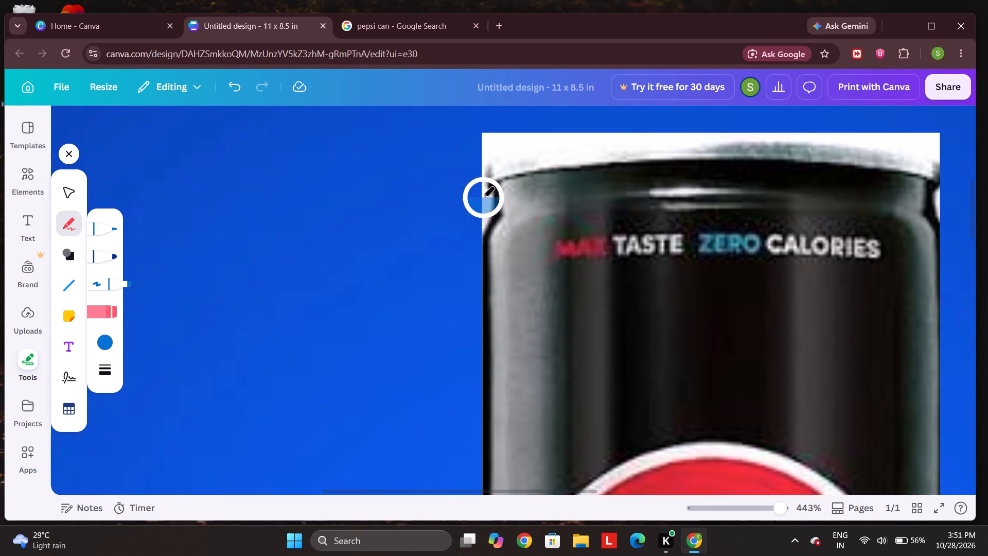
pyautogui.moveTo(483, 197); pyautogui.dragTo(483, 191)
# Switch from the highlighter to the blue pen with a stroke weight of 5, keeping transparency at 100.
pyautogui.scroll(-2, 510, 303)
pyautogui.scroll(1, 285, 322)
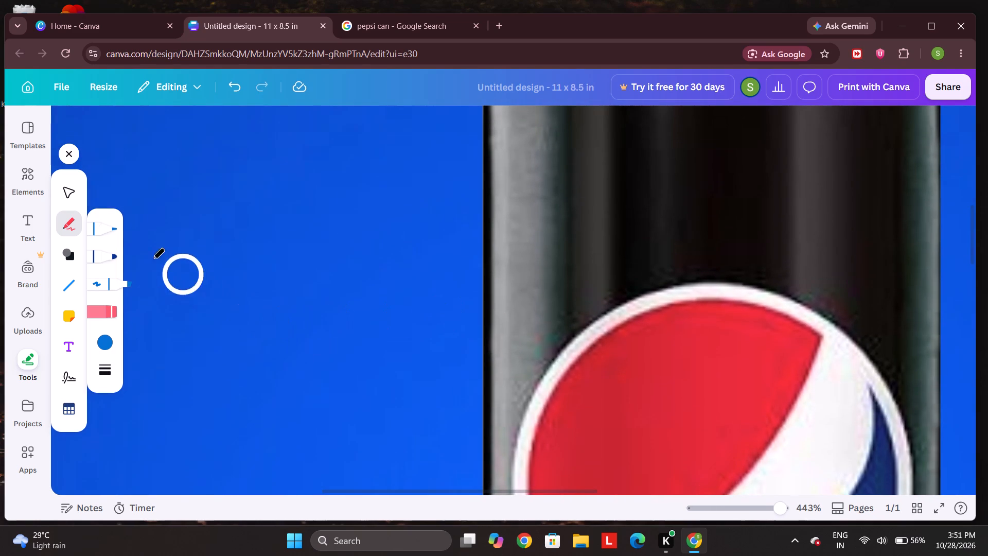
pyautogui.click(116, 229)
pyautogui.click(104, 379)
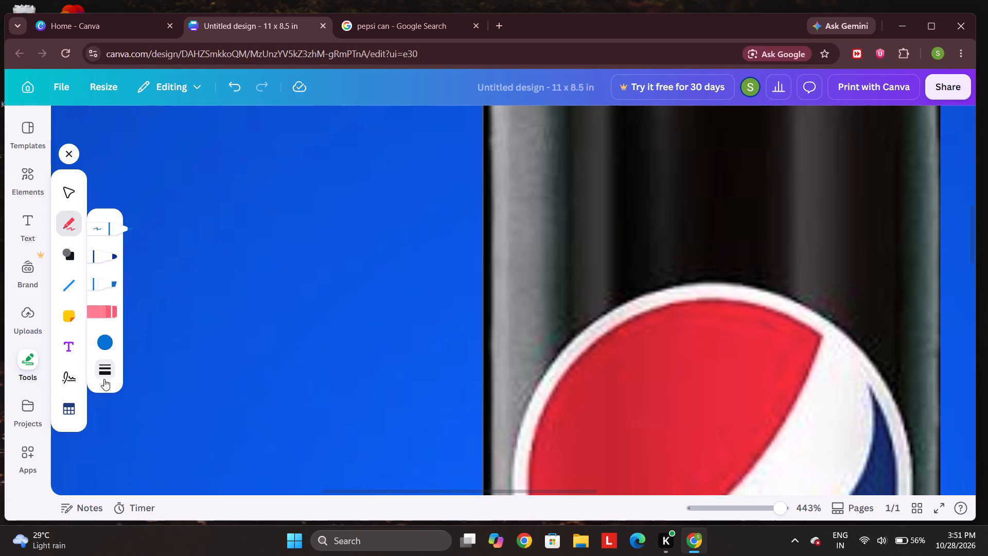
pyautogui.moveTo(158, 380); pyautogui.dragTo(87, 383)
pyautogui.click(152, 382)
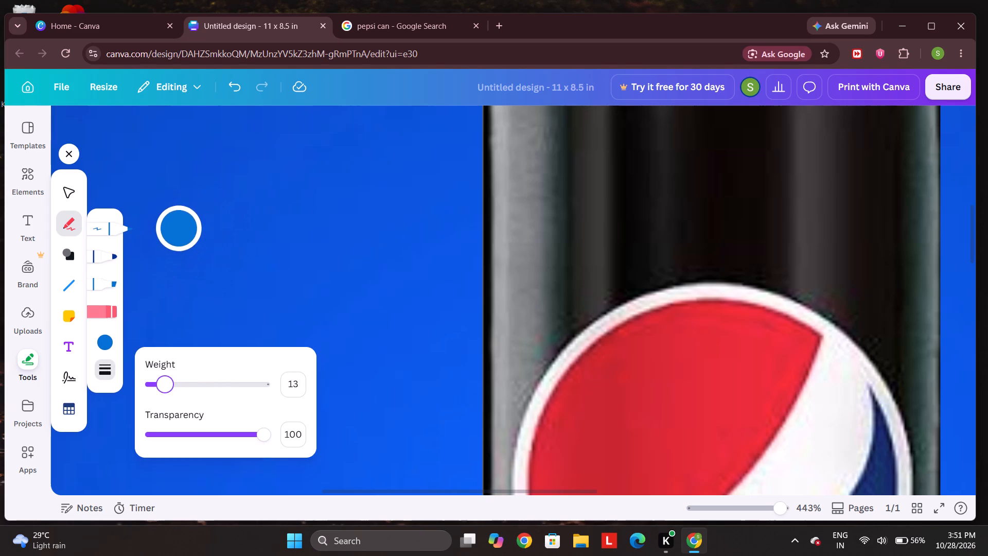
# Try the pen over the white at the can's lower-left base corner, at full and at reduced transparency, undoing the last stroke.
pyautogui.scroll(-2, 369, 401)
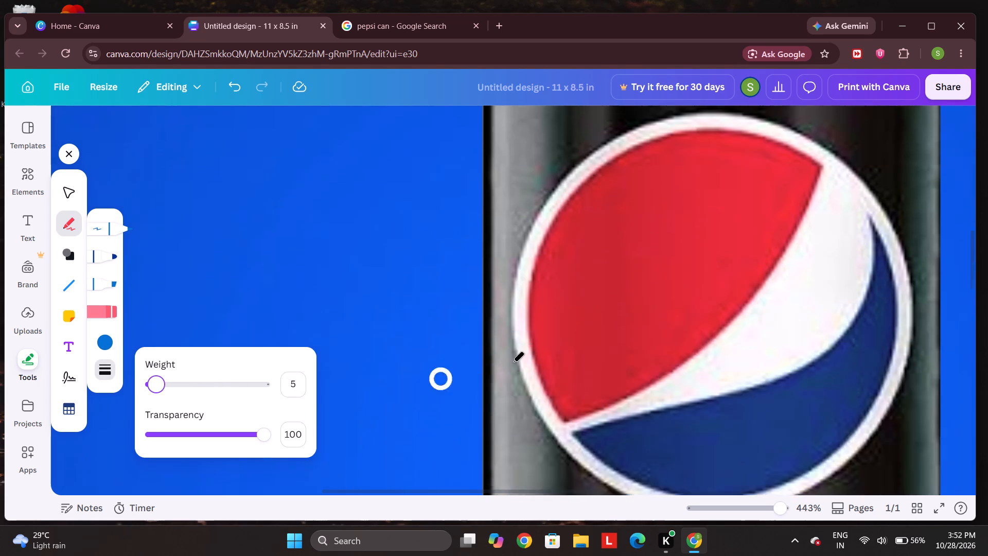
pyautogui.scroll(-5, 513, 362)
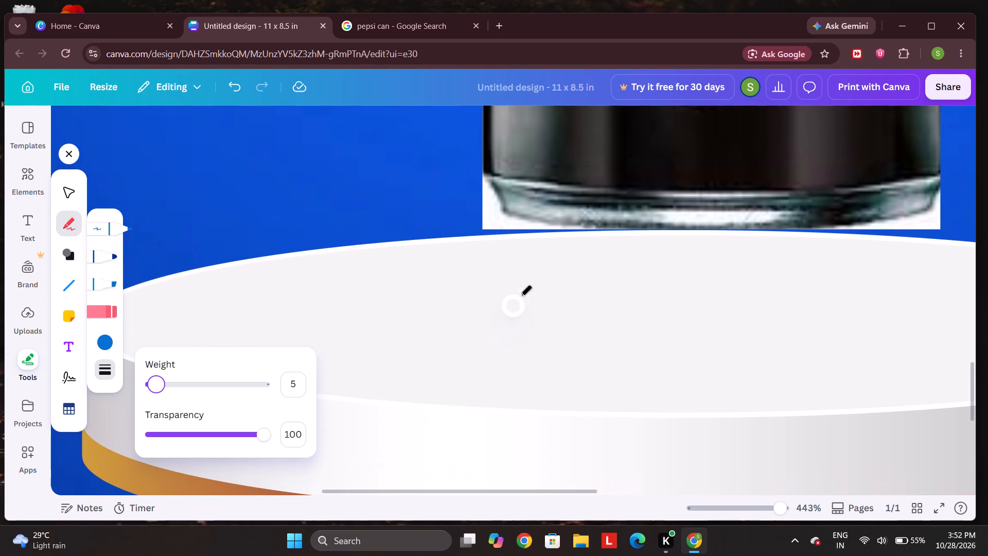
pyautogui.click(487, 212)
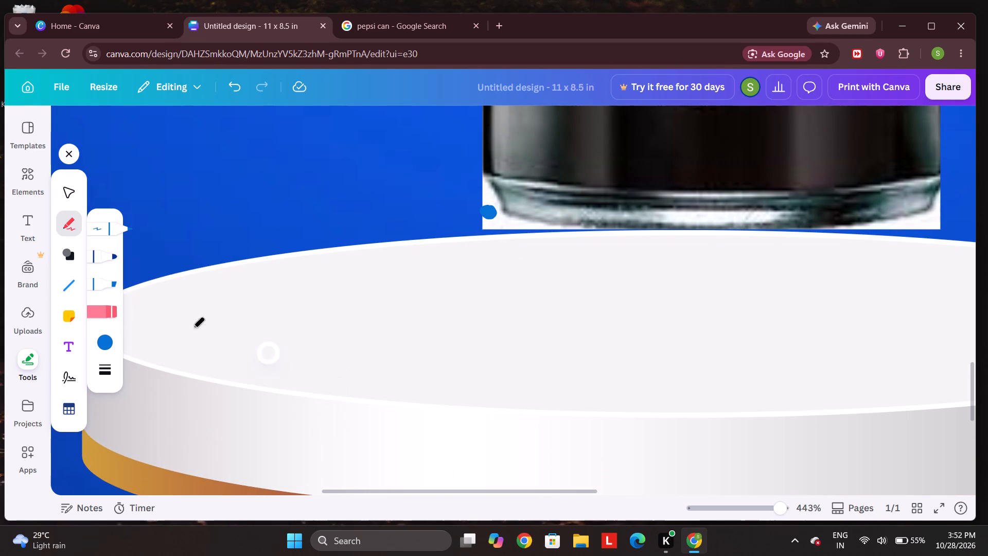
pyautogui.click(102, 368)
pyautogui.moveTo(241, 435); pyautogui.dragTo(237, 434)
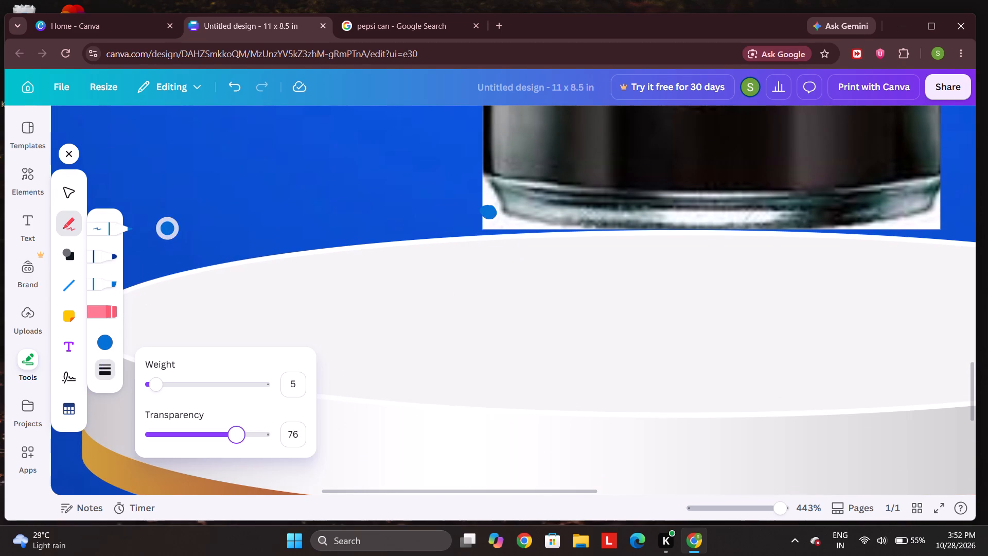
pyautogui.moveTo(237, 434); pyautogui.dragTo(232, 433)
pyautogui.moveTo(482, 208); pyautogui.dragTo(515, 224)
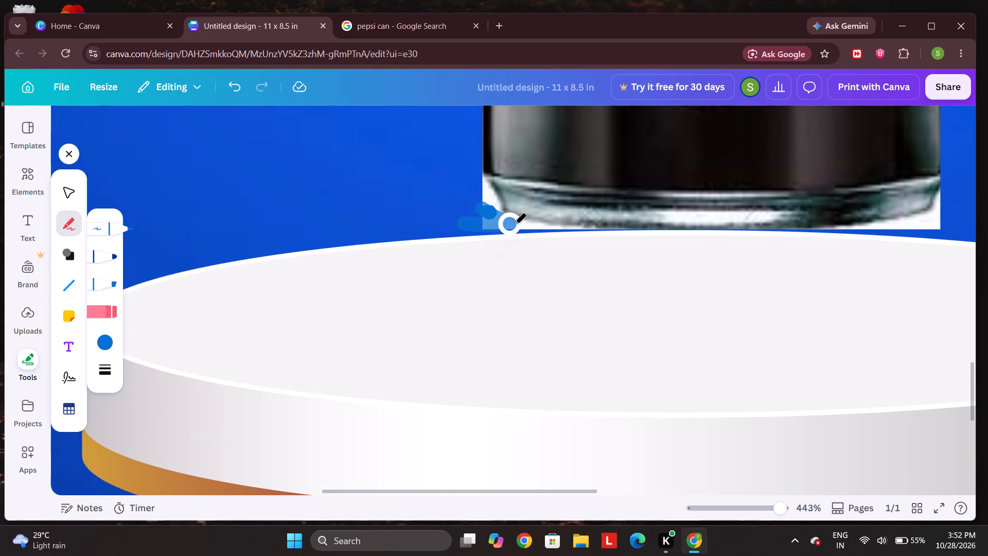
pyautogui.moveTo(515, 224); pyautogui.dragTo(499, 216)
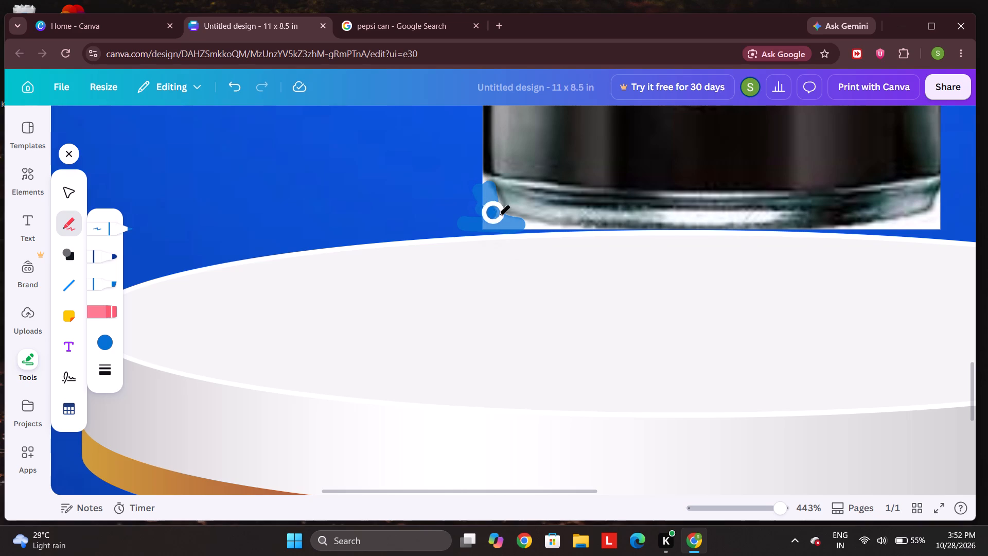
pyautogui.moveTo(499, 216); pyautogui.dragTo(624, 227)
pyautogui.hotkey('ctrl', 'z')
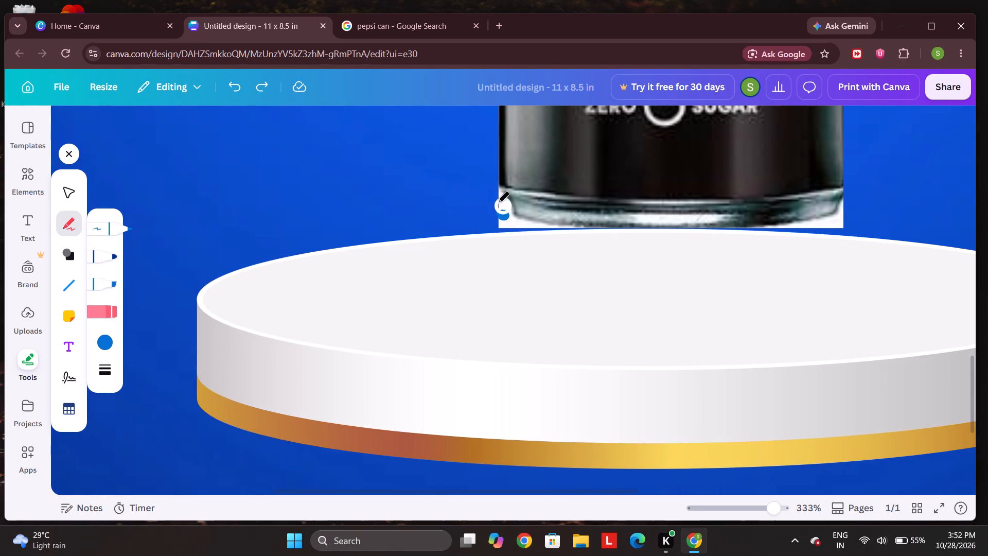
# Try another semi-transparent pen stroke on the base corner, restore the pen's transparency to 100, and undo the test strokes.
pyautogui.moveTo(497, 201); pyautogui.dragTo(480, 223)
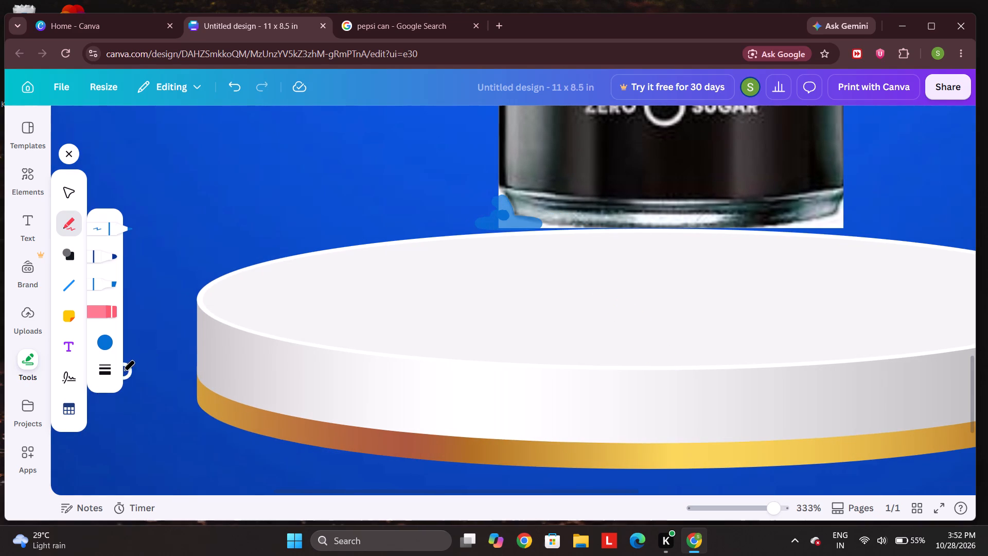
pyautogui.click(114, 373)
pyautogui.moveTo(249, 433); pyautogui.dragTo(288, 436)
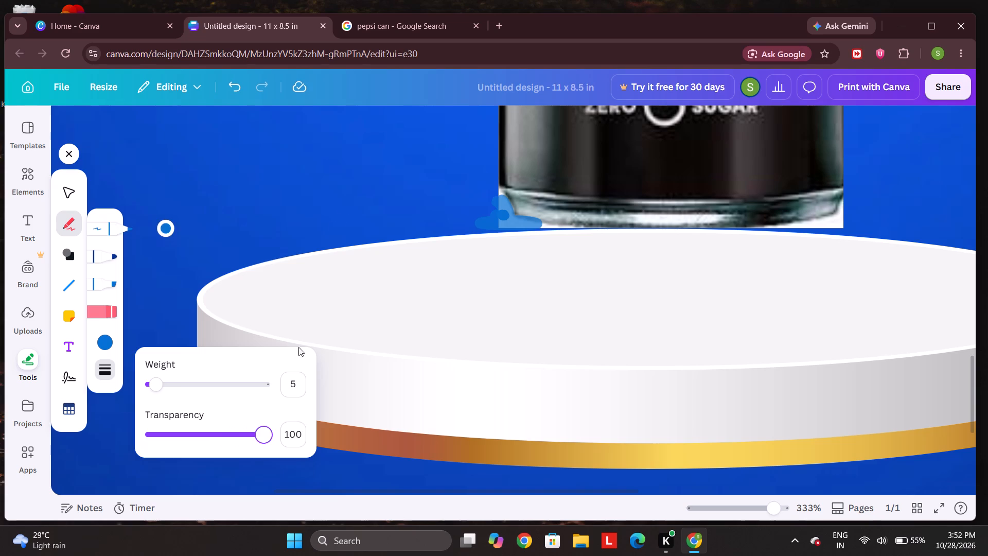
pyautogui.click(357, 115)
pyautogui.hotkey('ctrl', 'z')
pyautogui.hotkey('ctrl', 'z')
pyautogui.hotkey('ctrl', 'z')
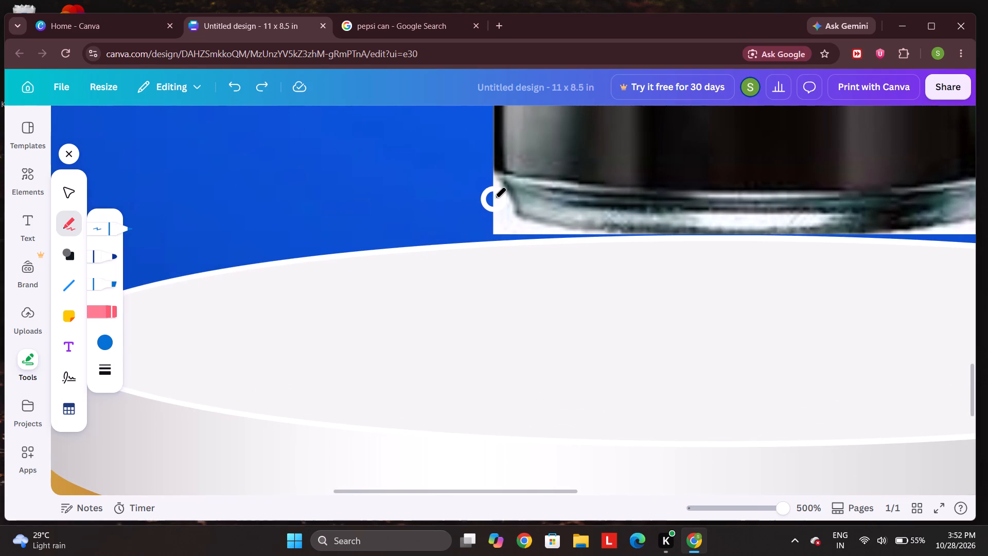
# Paint over the white at the can's lower-left base corner with the opaque blue pen.
pyautogui.moveTo(491, 188); pyautogui.dragTo(496, 218)
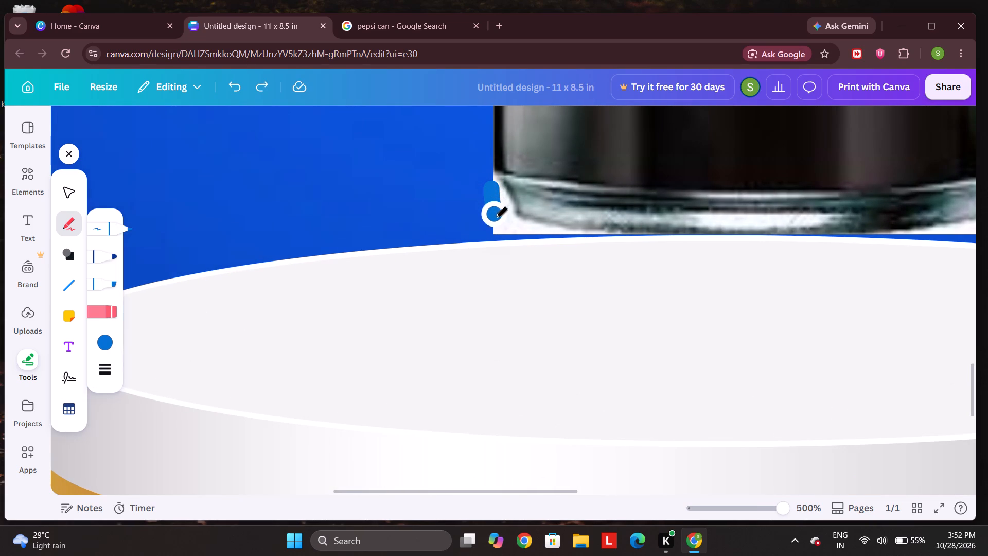
pyautogui.moveTo(496, 218); pyautogui.dragTo(566, 235)
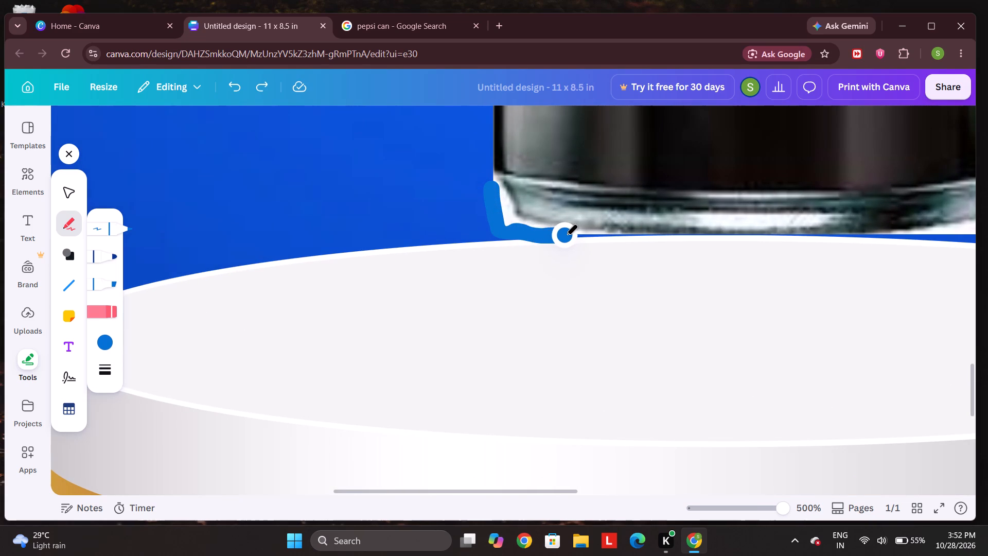
pyautogui.moveTo(566, 235); pyautogui.dragTo(500, 214)
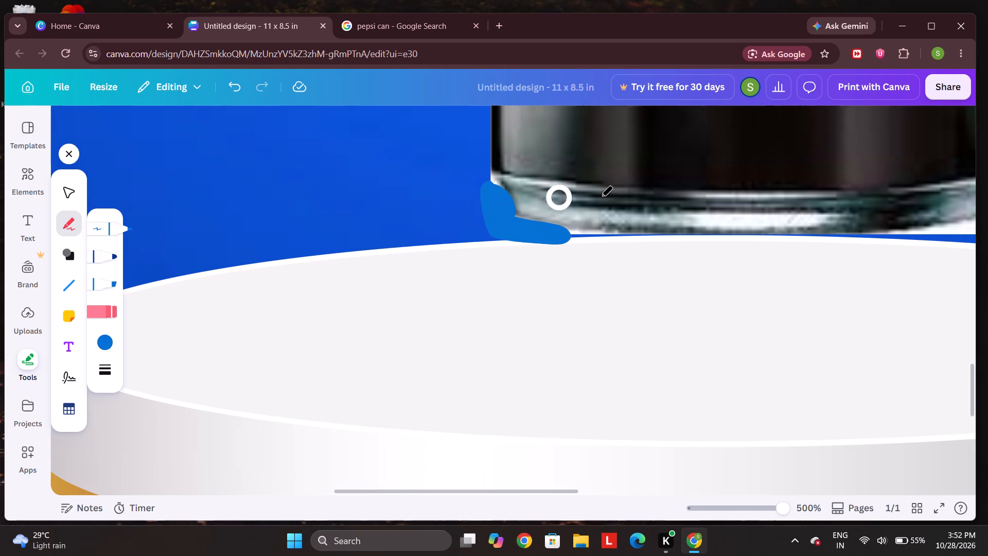
# Paint over the white strip along the can's top edge and beside its upper-right neck with the blue pen.
pyautogui.hscroll(-1, 731, 236)
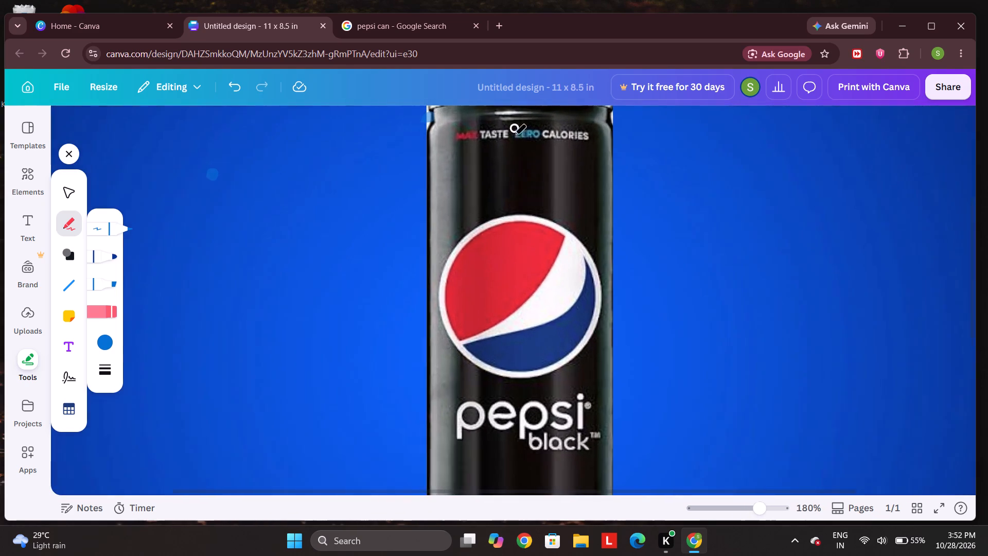
pyautogui.scroll(2, 560, 157)
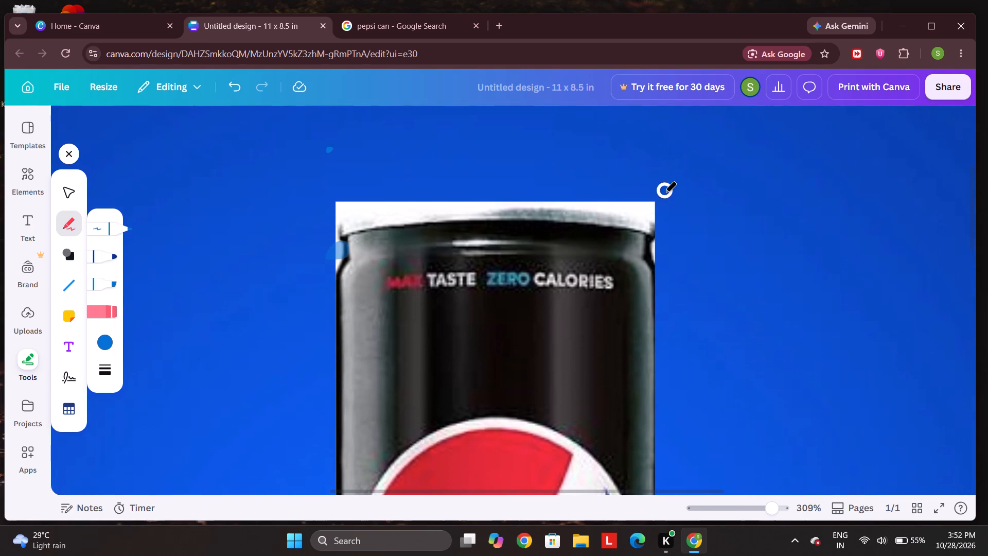
pyautogui.moveTo(658, 208); pyautogui.dragTo(640, 204)
pyautogui.moveTo(640, 204); pyautogui.dragTo(587, 202)
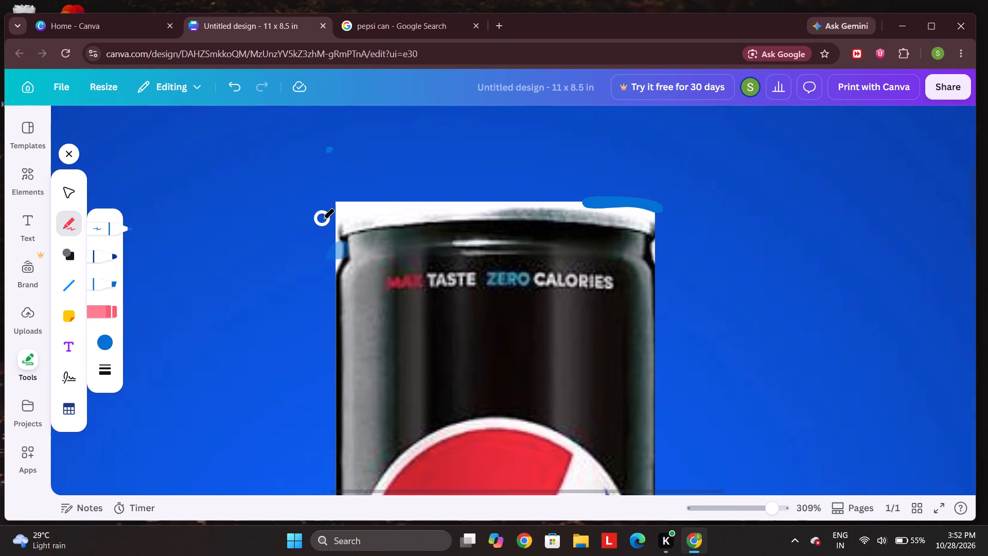
pyautogui.click(331, 220)
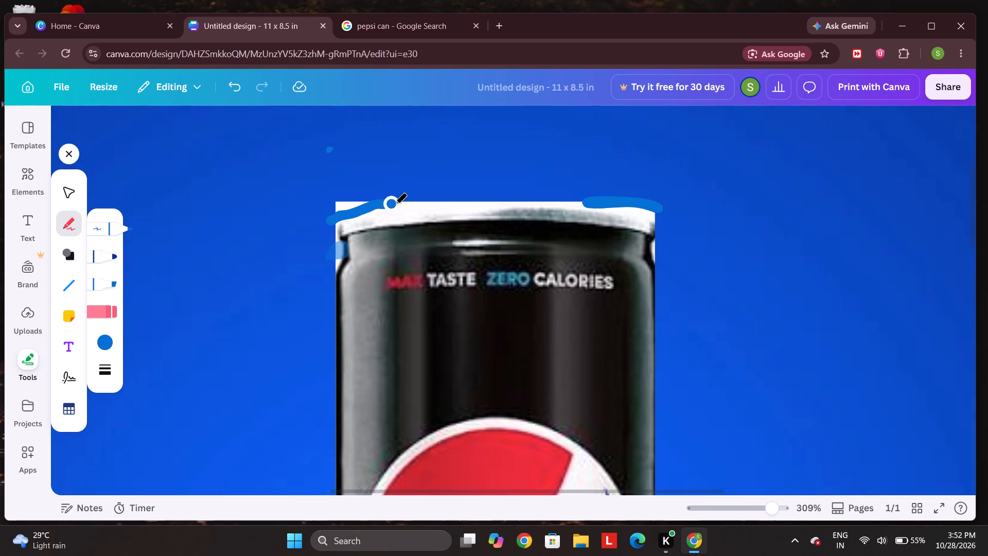
pyautogui.click(586, 202)
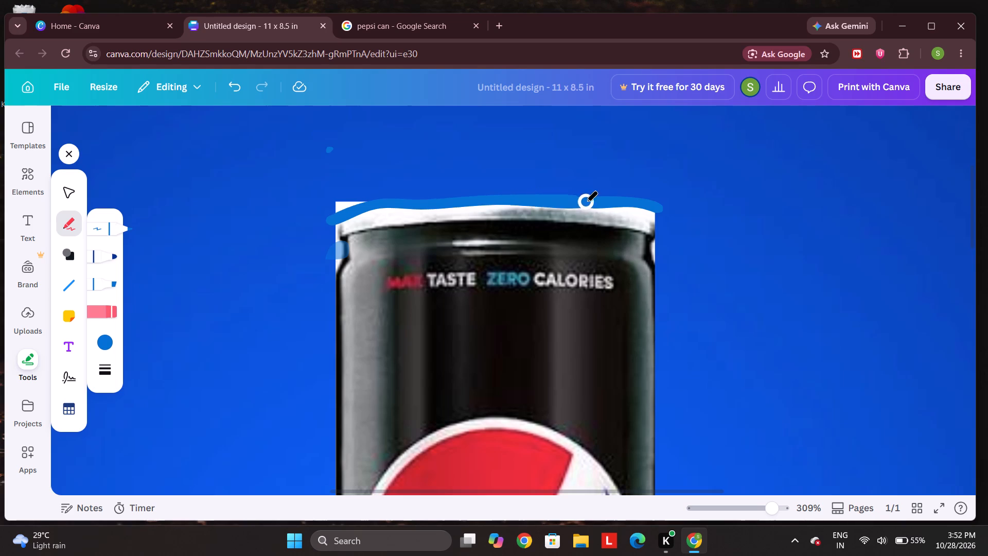
pyautogui.click(321, 216)
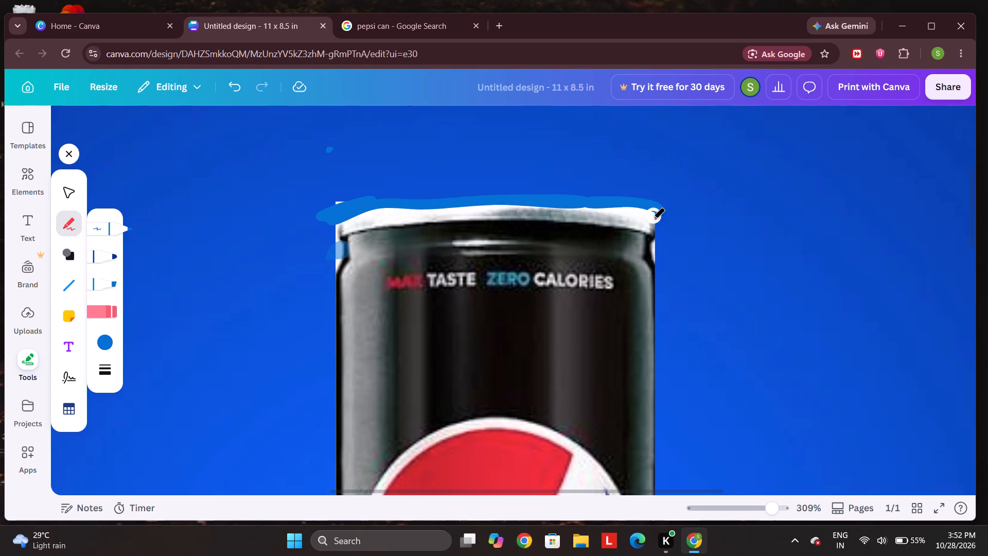
pyautogui.moveTo(658, 251); pyautogui.dragTo(656, 259)
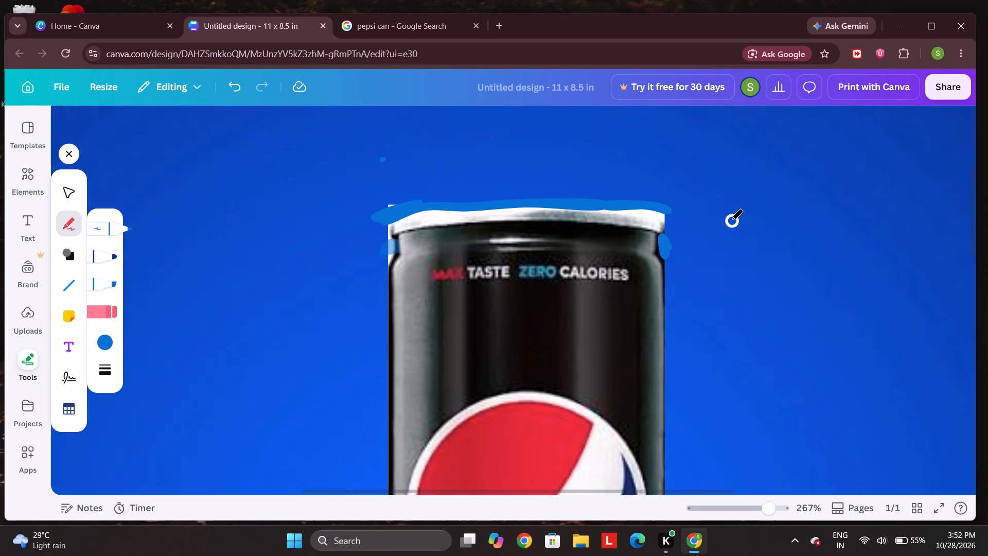
# Tilt the can image clockwise to about 31° and lift it clear of the podium.
pyautogui.hscroll(1, 639, 234)
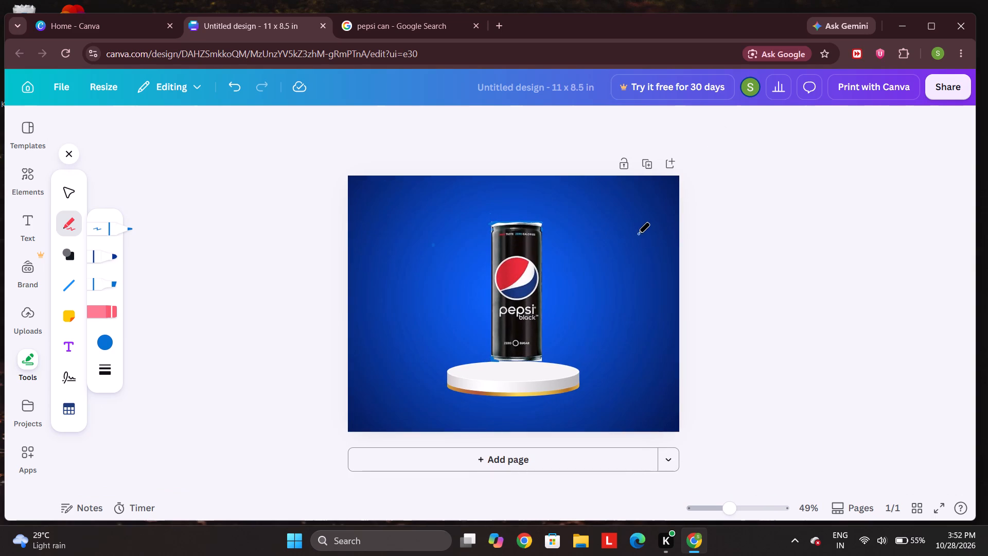
pyautogui.hscroll(1, 638, 233)
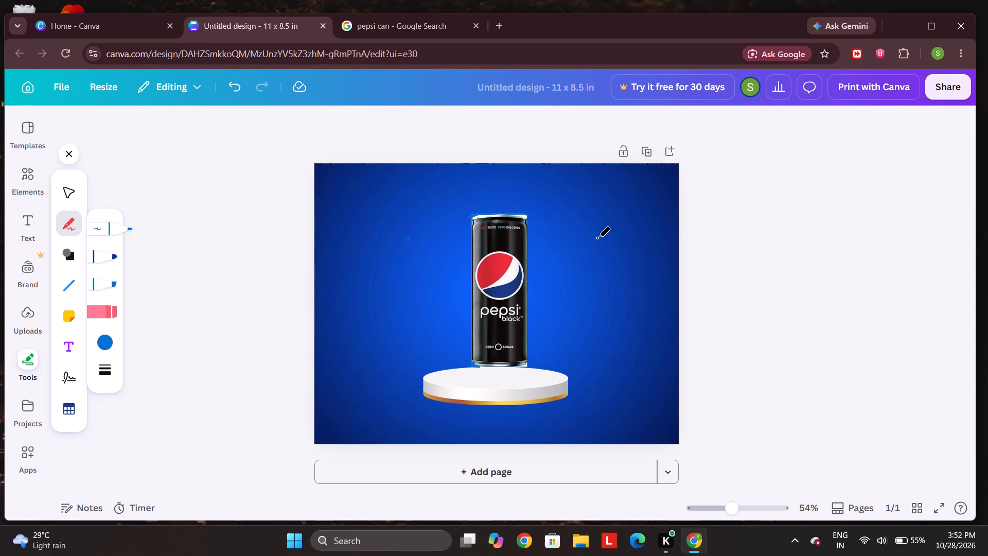
pyautogui.click(17, 179)
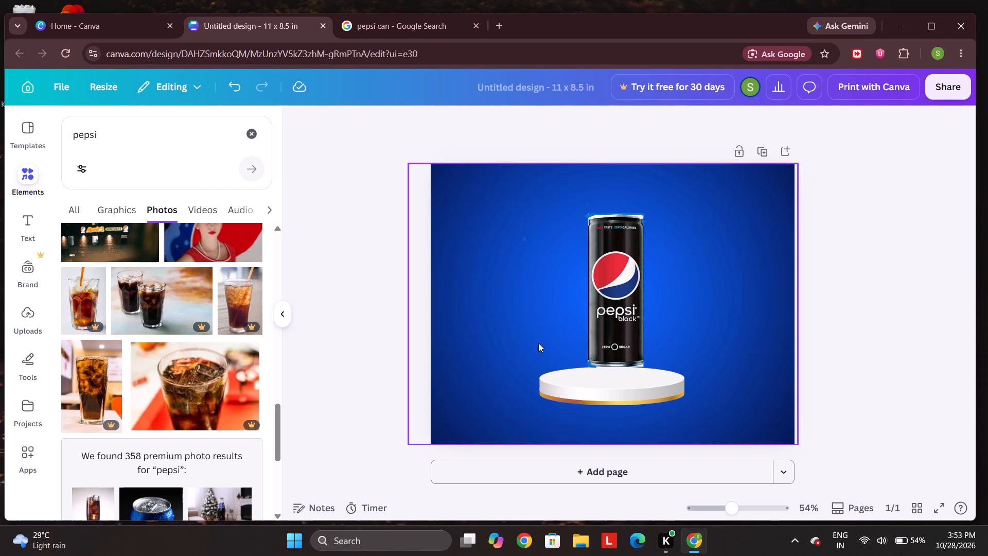
pyautogui.click(520, 319)
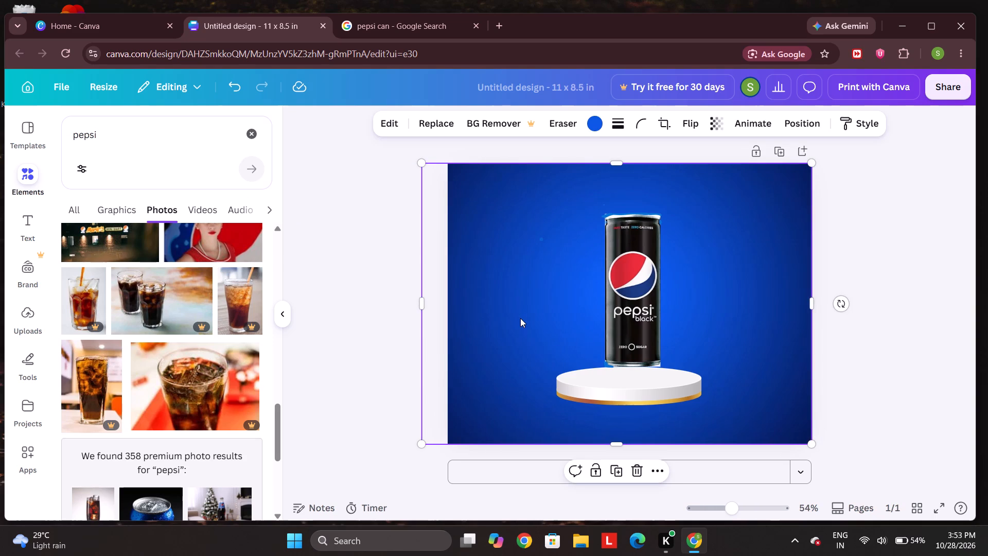
pyautogui.click(635, 354)
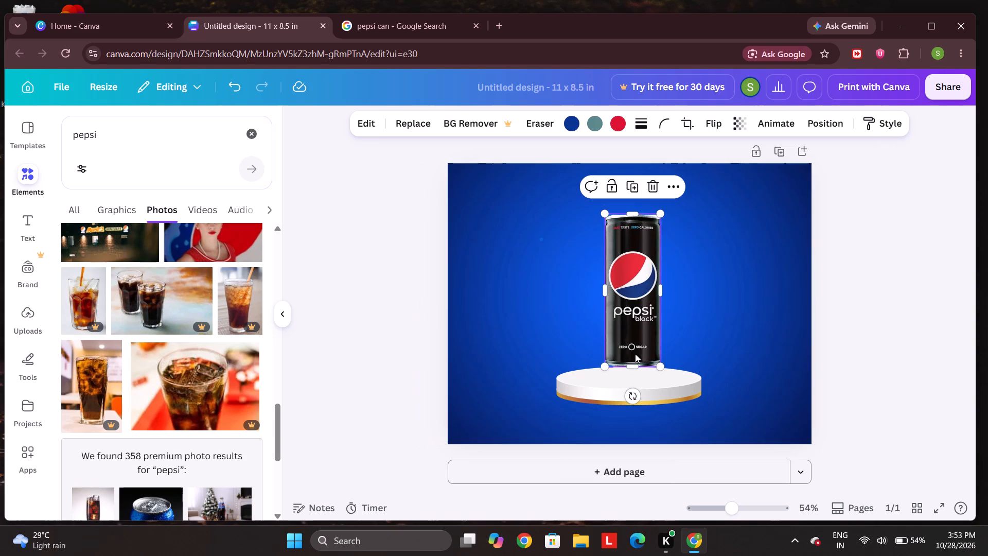
pyautogui.moveTo(634, 400); pyautogui.dragTo(604, 388)
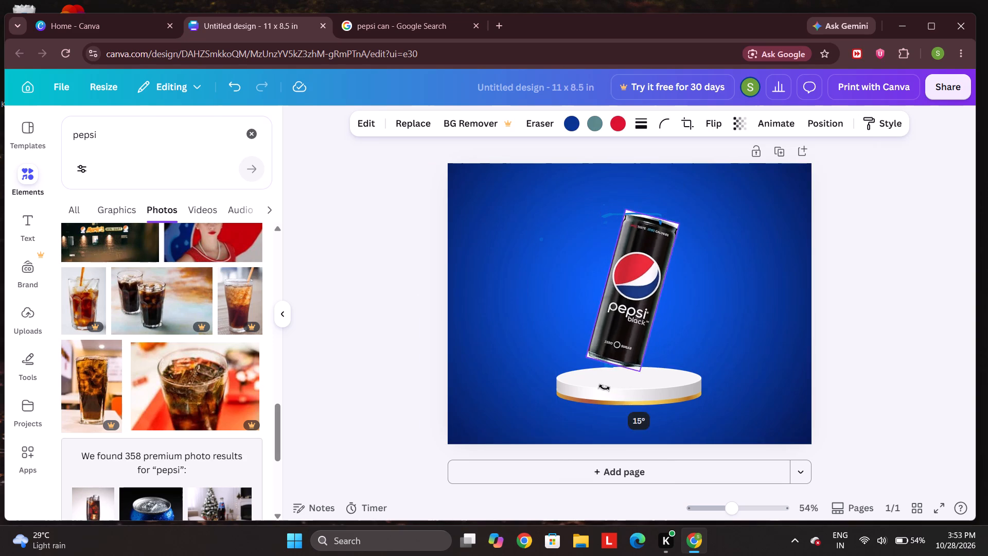
pyautogui.moveTo(604, 388); pyautogui.dragTo(583, 377)
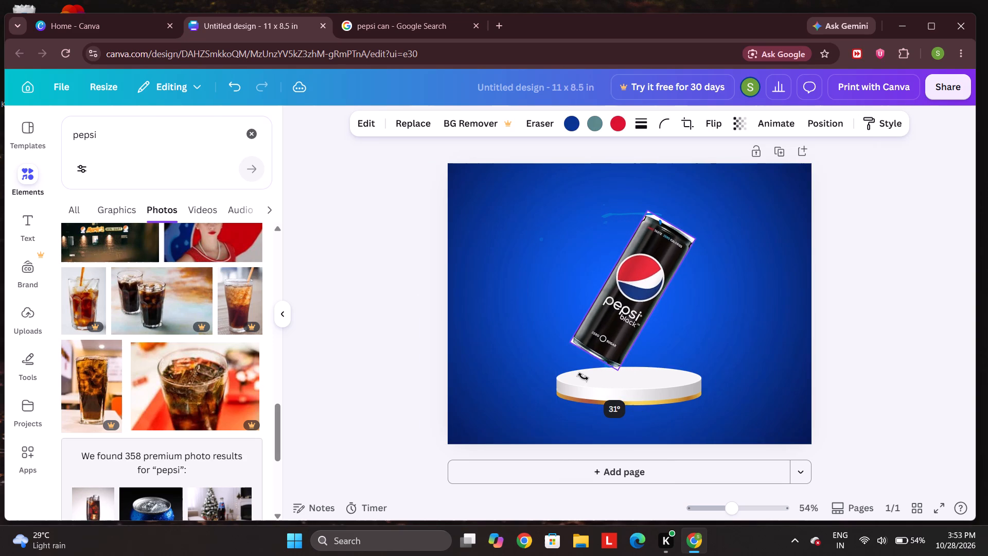
pyautogui.moveTo(583, 377); pyautogui.dragTo(583, 377)
pyautogui.moveTo(603, 331); pyautogui.dragTo(609, 315)
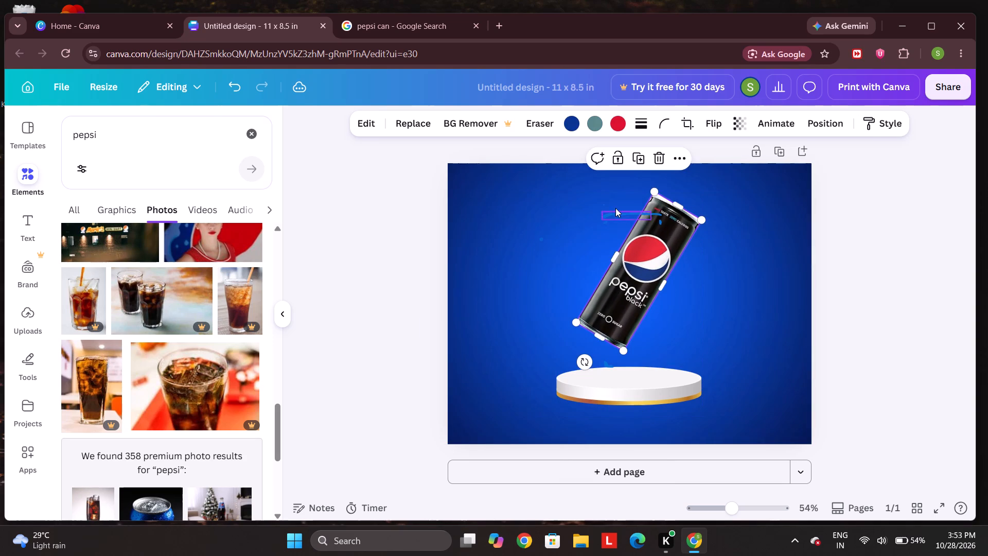
# Delete the stray blue pen strokes on the background beside the can.
pyautogui.click(614, 212)
pyautogui.click(642, 185)
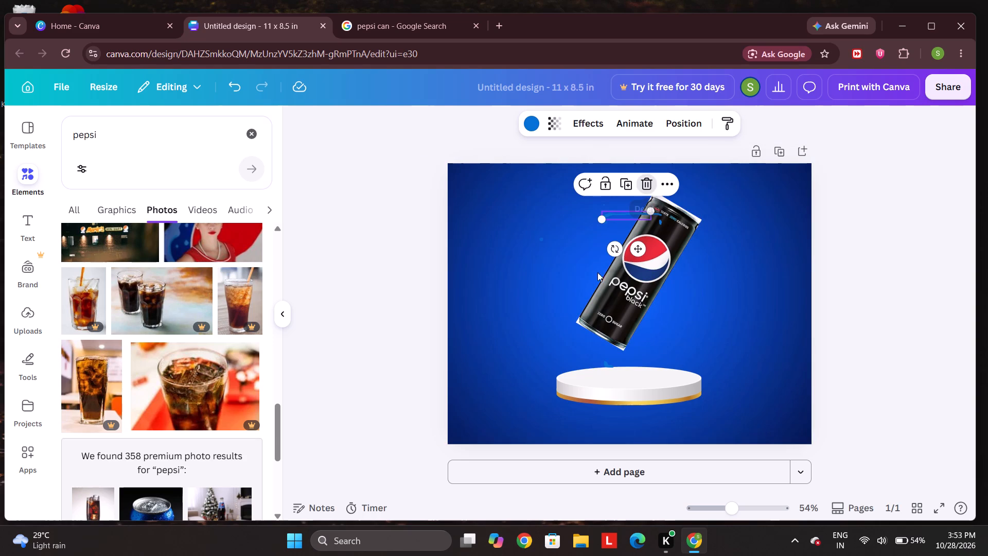
pyautogui.click(605, 215)
pyautogui.click(629, 186)
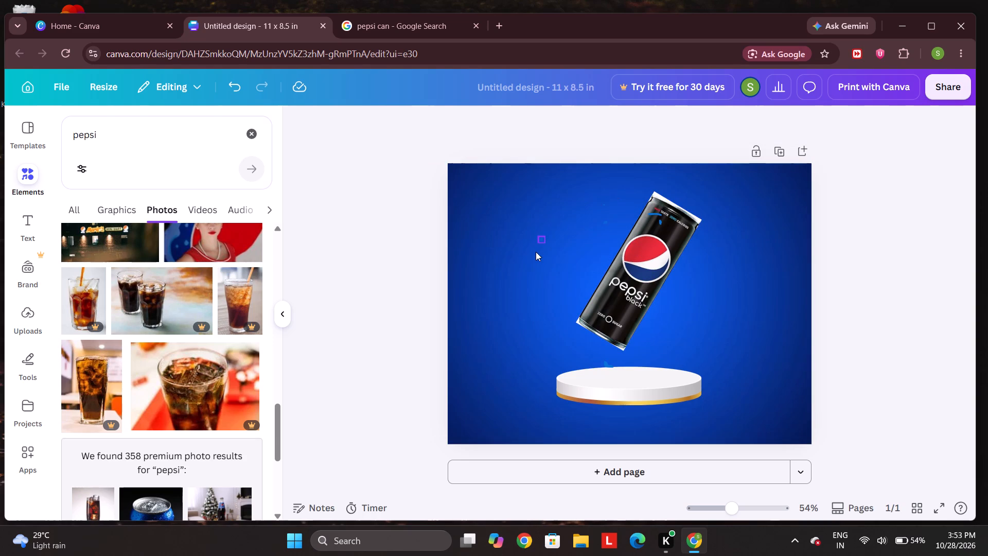
pyautogui.click(539, 239)
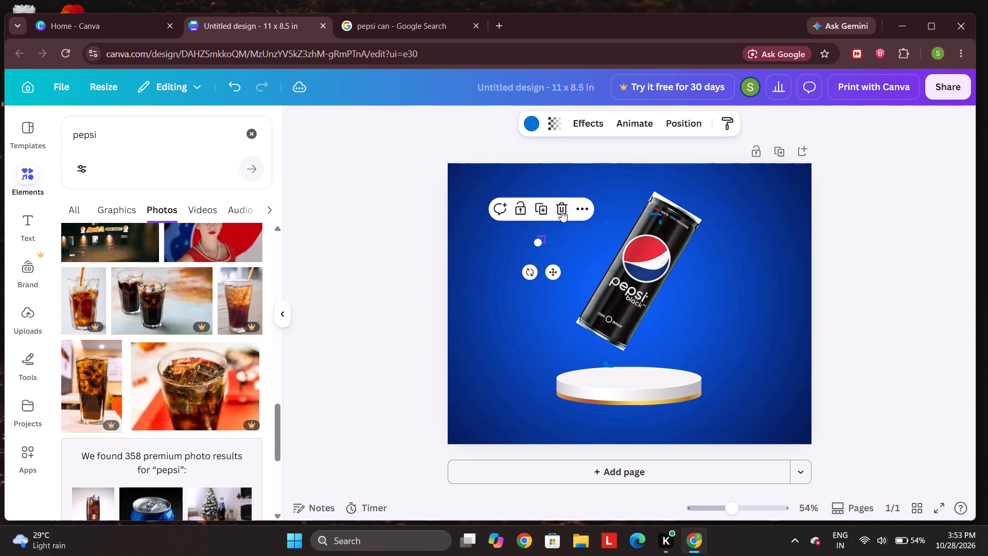
pyautogui.click(561, 210)
# Switch to Google Images and search for "pepsi can without background".
pyautogui.click(427, 12)
pyautogui.click(420, 25)
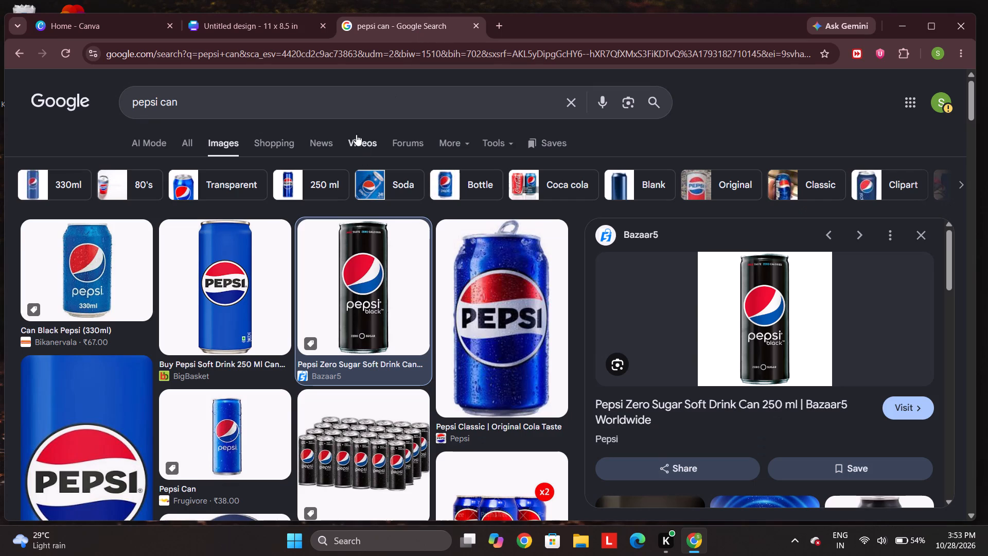
pyautogui.click(338, 100)
pyautogui.press('space')
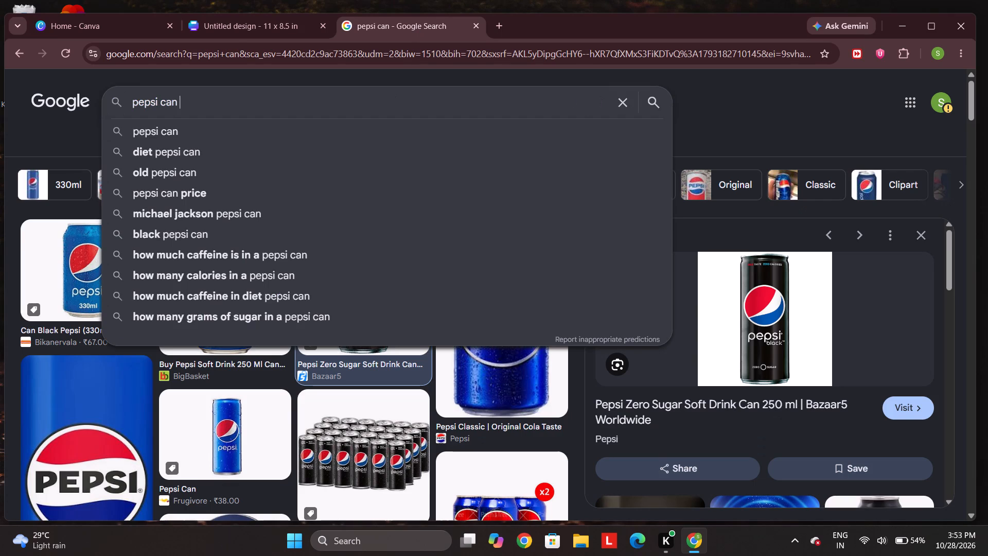
pyautogui.write('without ba')
pyautogui.write('ck')
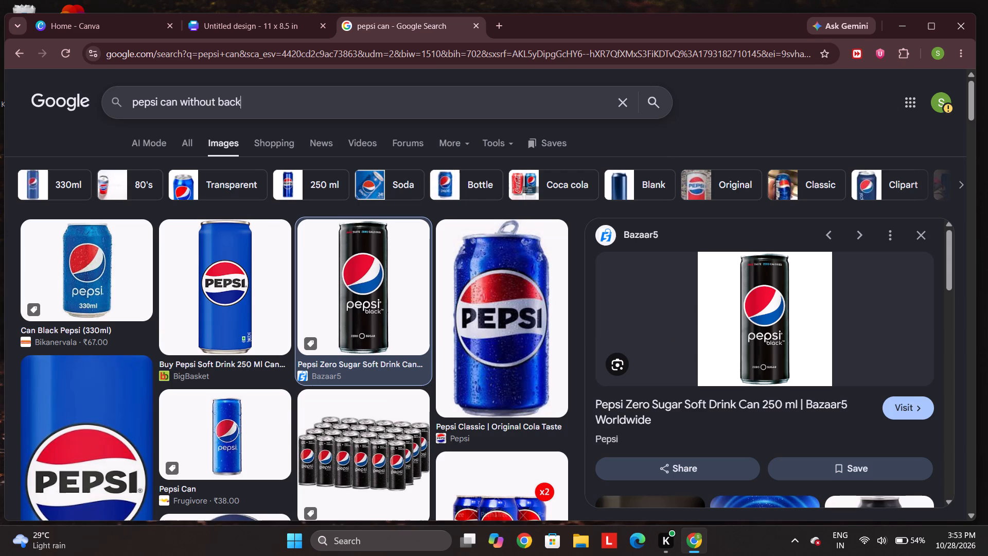
pyautogui.write('gr')
pyautogui.write('ound')
pyautogui.press('Return')
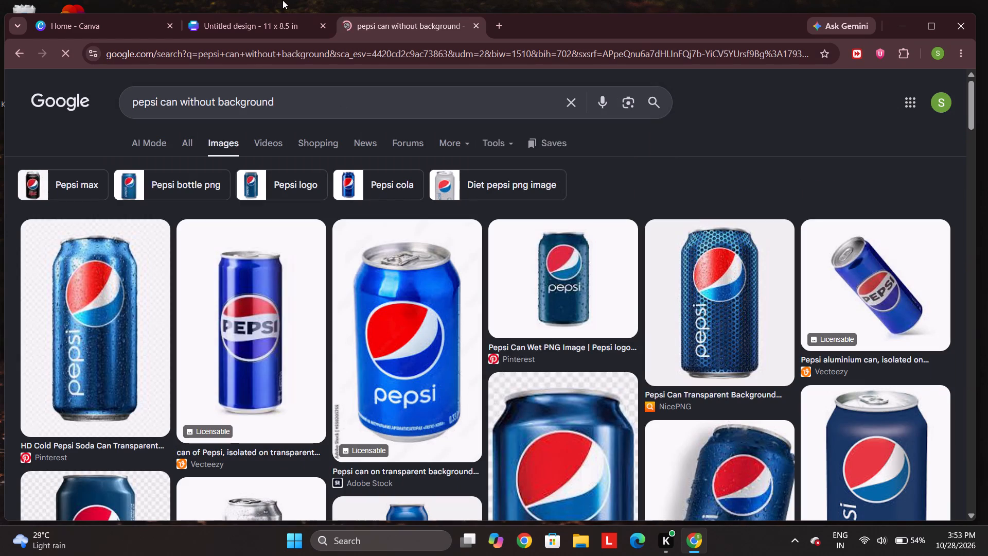
# Return to the Canva design and delete the tilted black Pepsi can image.
pyautogui.click(277, 24)
pyautogui.click(636, 274)
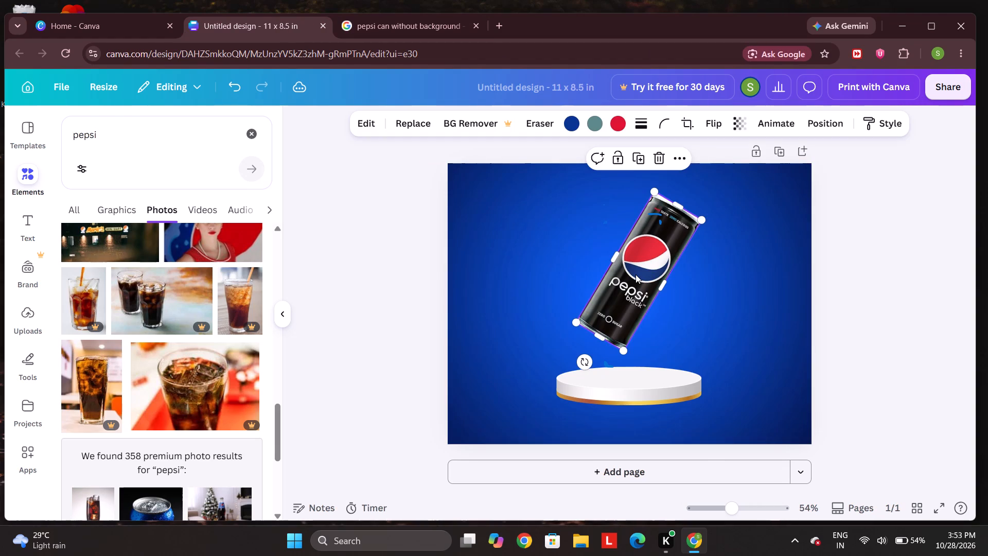
pyautogui.rightClick(636, 274)
pyautogui.click(541, 296)
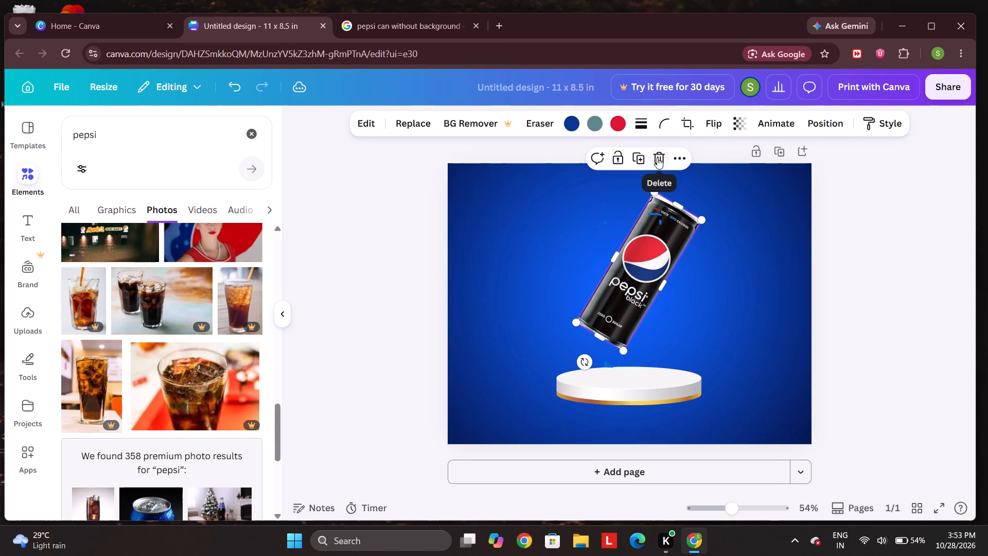
pyautogui.click(657, 158)
# Copy the "HD Cold Pepsi Soda Can" image from the Google Images results.
pyautogui.click(363, 20)
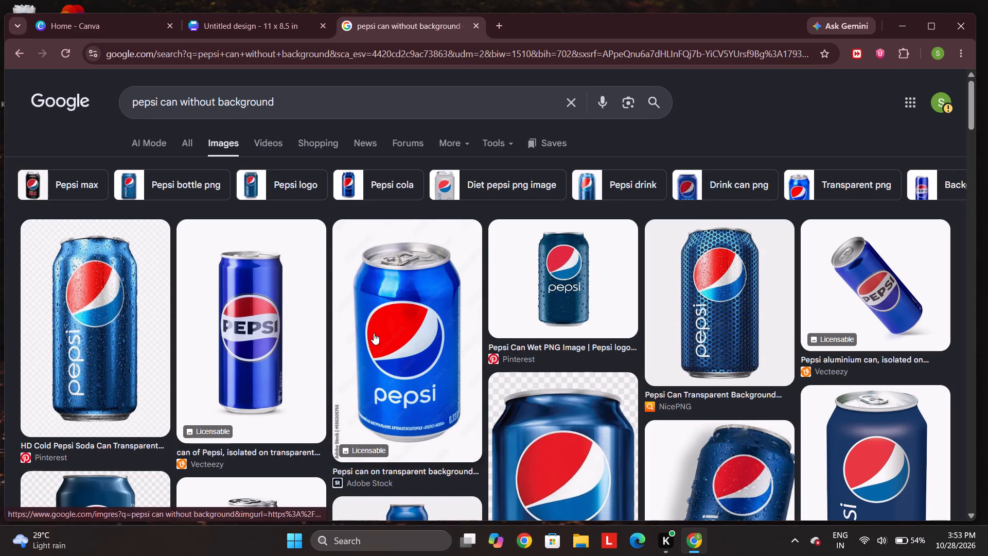
pyautogui.click(243, 339)
pyautogui.rightClick(243, 339)
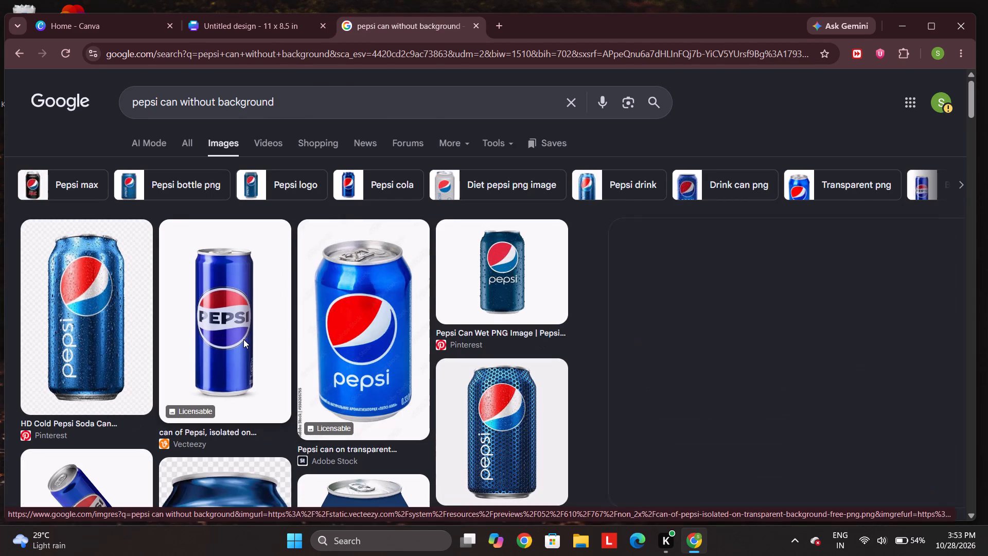
pyautogui.click(208, 331)
pyautogui.click(108, 327)
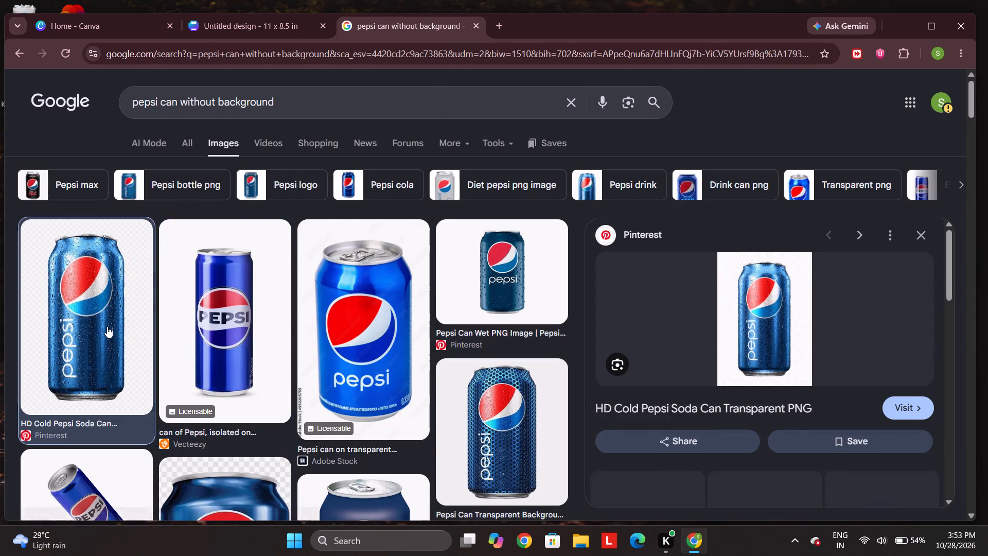
pyautogui.rightClick(107, 326)
pyautogui.click(189, 236)
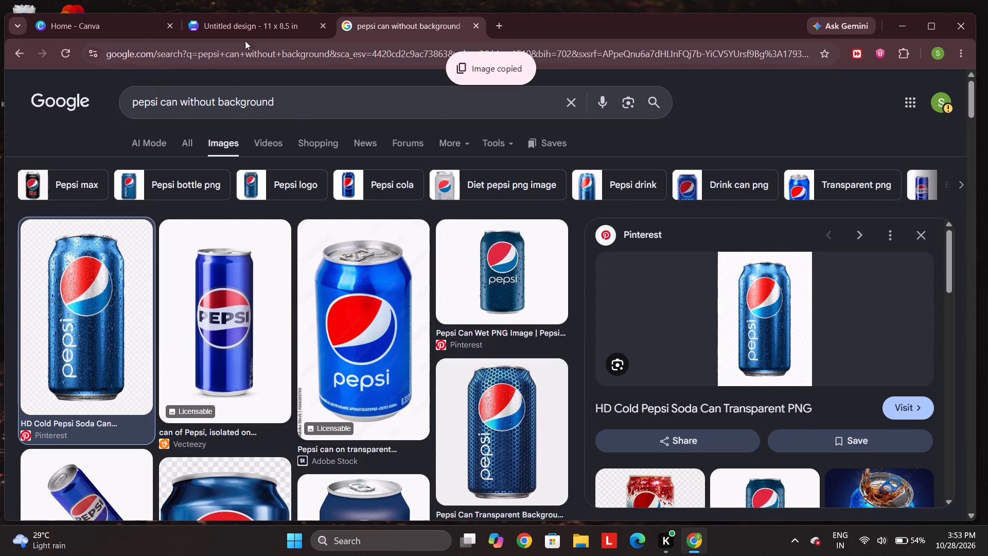
# Back in the Canva design, delete the leftover pen strokes above the podium and at its upper edge.
pyautogui.click(255, 20)
pyautogui.click(652, 215)
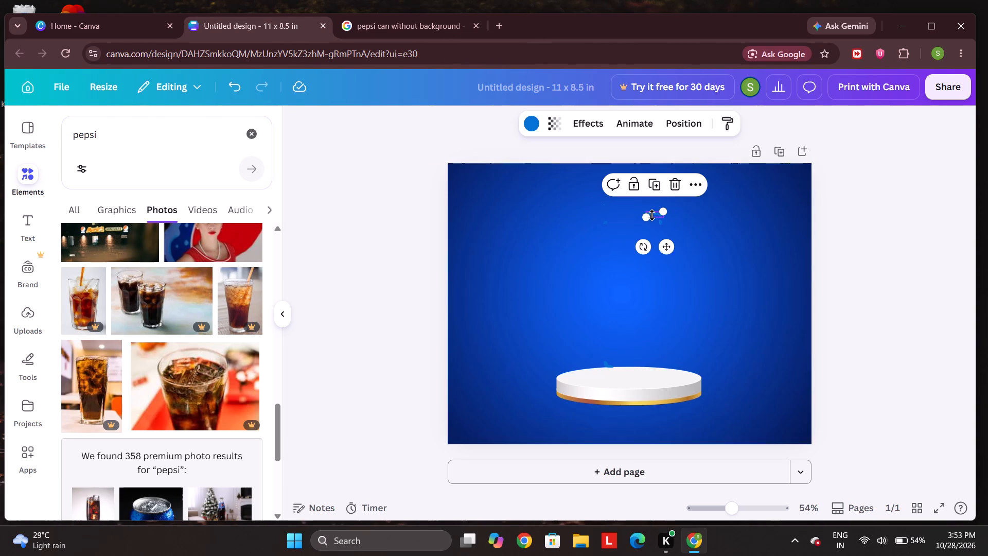
pyautogui.click(675, 184)
pyautogui.click(660, 224)
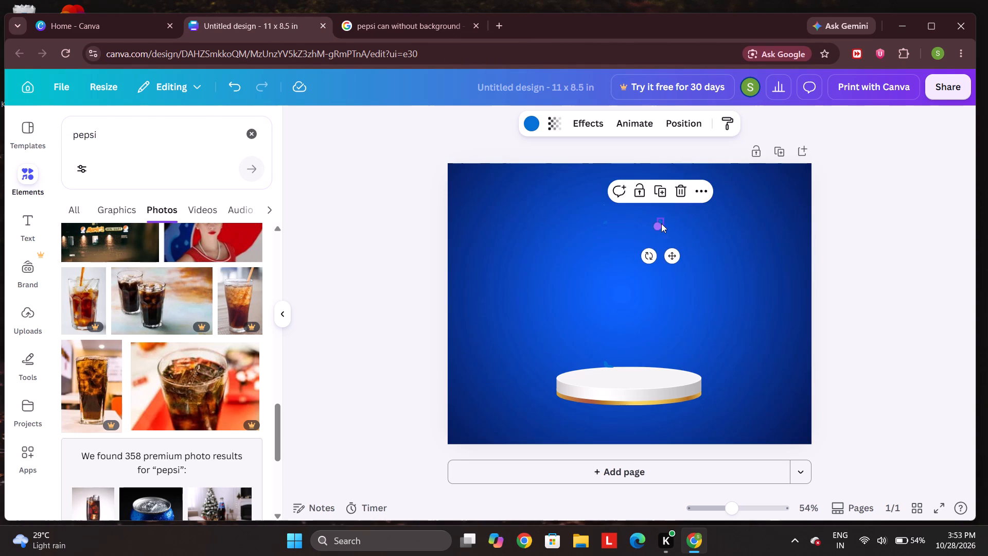
pyautogui.click(682, 190)
pyautogui.click(608, 222)
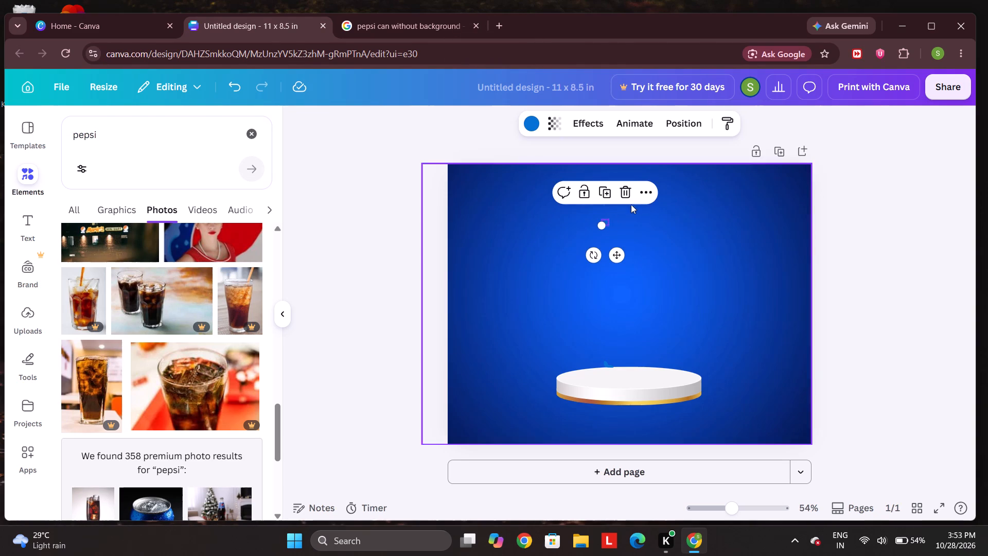
pyautogui.click(630, 198)
pyautogui.click(605, 362)
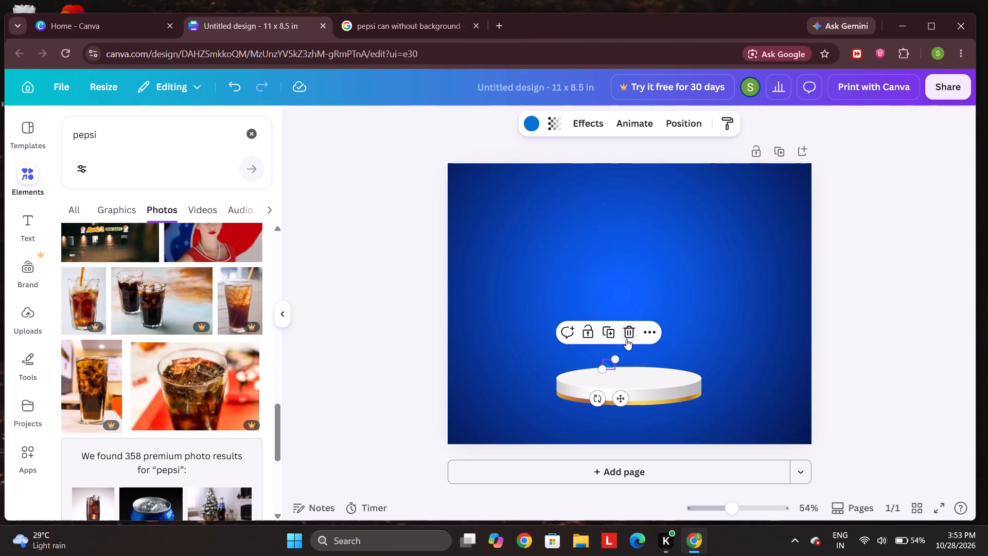
pyautogui.click(626, 339)
# Paste the copied blue Pepsi can, trim its right edge slightly, enlarge it and centre it just above the white podium.
pyautogui.hotkey('ctrl', 'v')
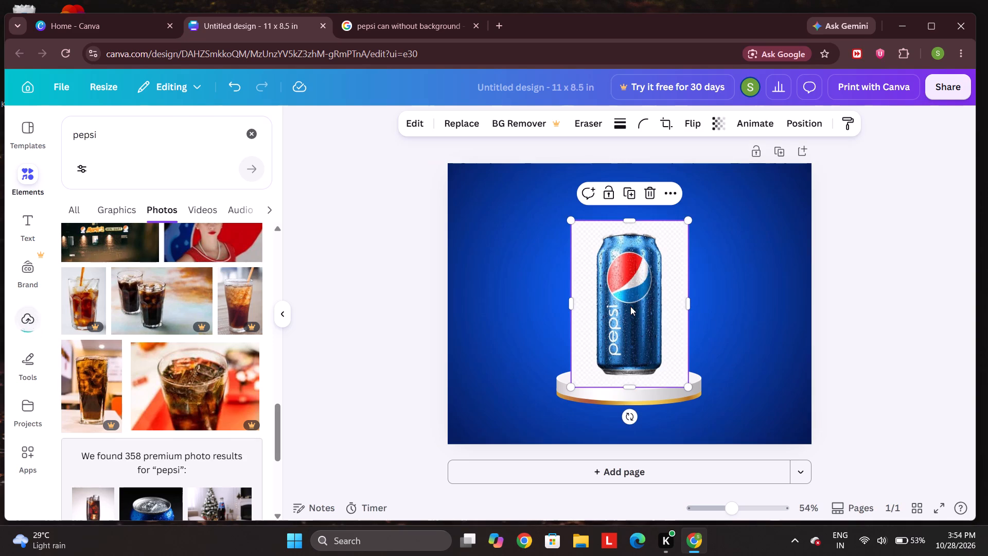
pyautogui.moveTo(637, 289); pyautogui.dragTo(646, 266)
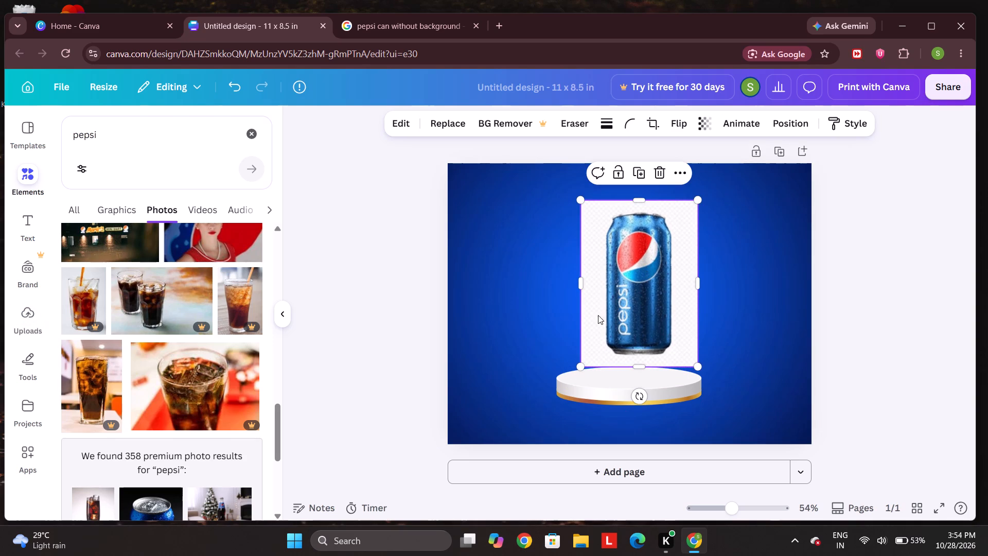
pyautogui.click(701, 284)
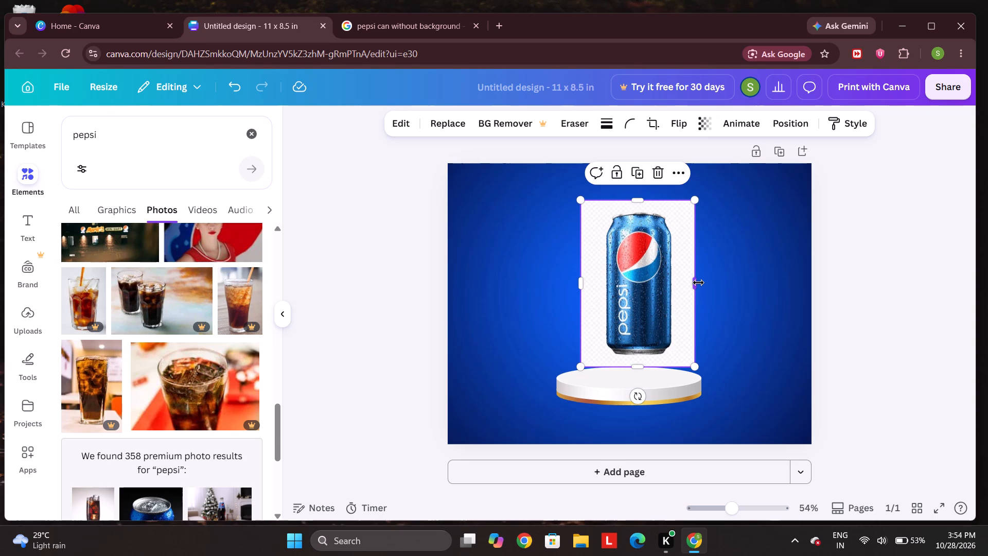
pyautogui.moveTo(705, 387); pyautogui.dragTo(686, 369)
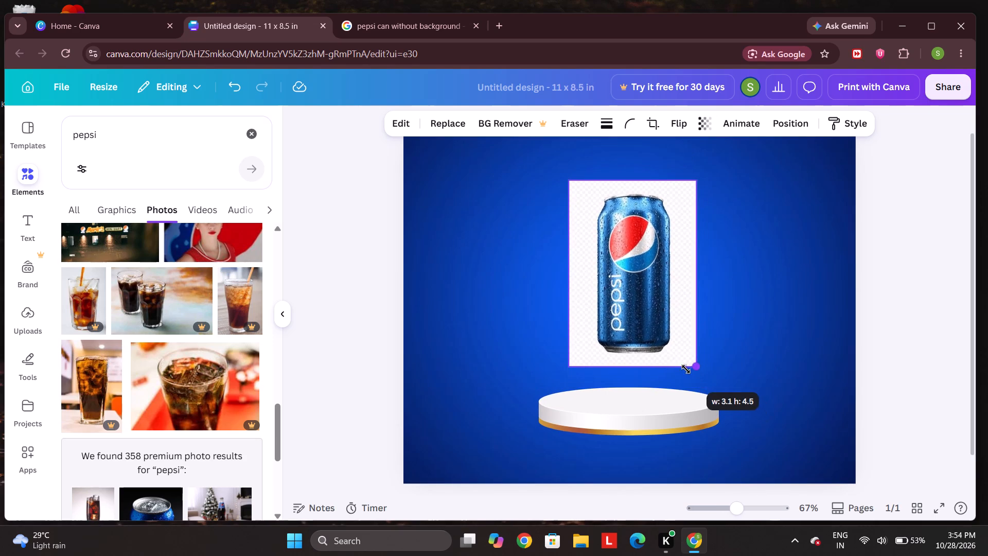
pyautogui.moveTo(686, 369); pyautogui.dragTo(693, 385)
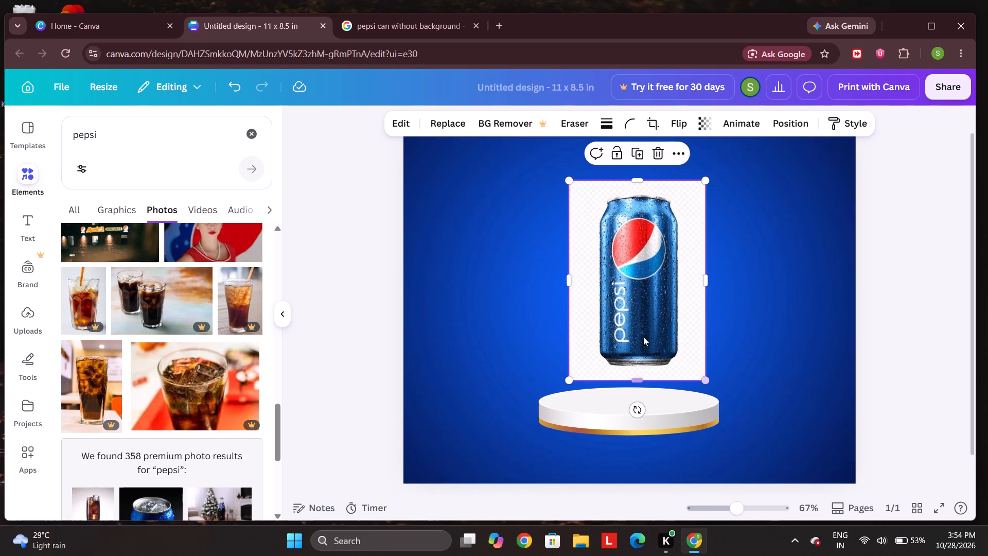
pyautogui.moveTo(631, 312); pyautogui.dragTo(624, 319)
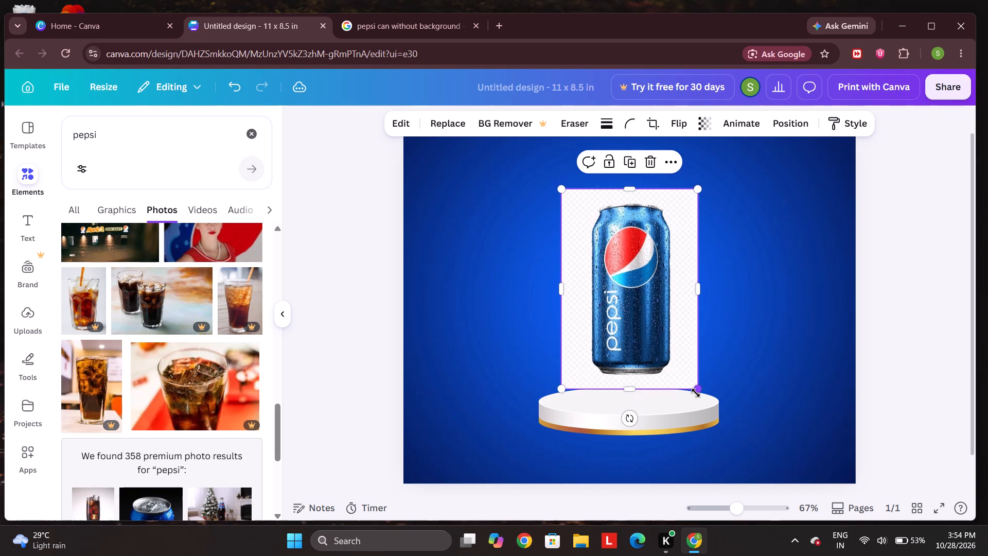
pyautogui.click(748, 297)
pyautogui.click(694, 285)
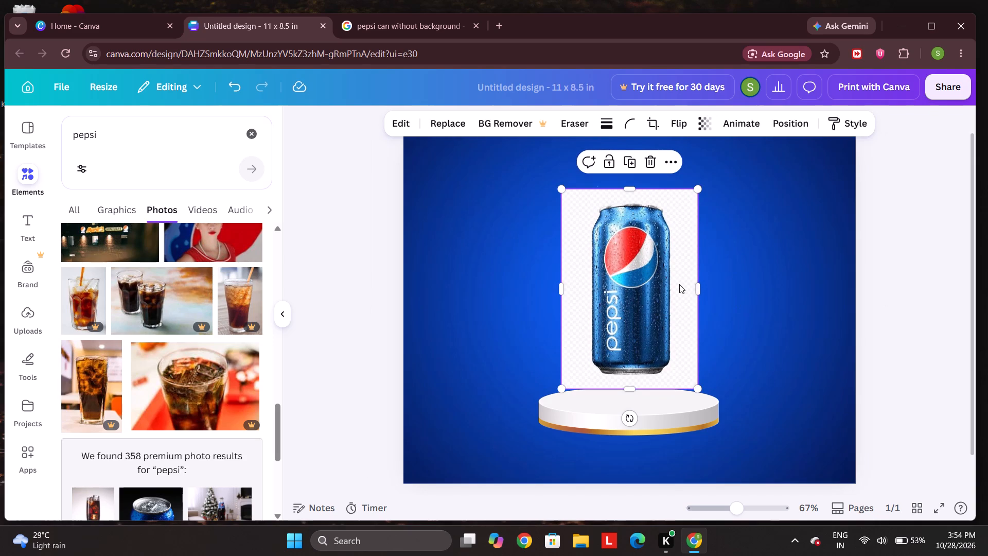
pyautogui.click(679, 284)
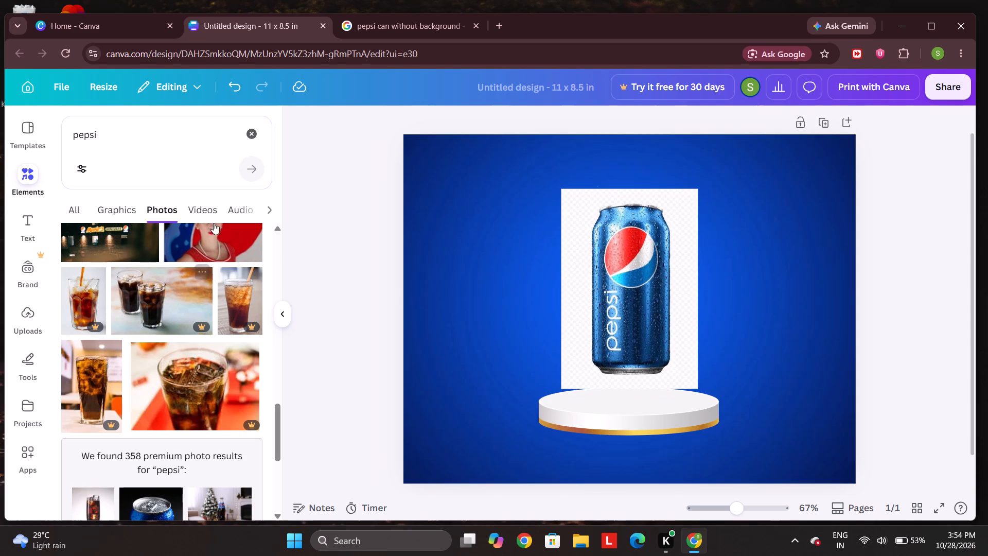
# Search elements for "blue background", add the blue gradient photo and stretch it to the page's full height.
pyautogui.click(248, 134)
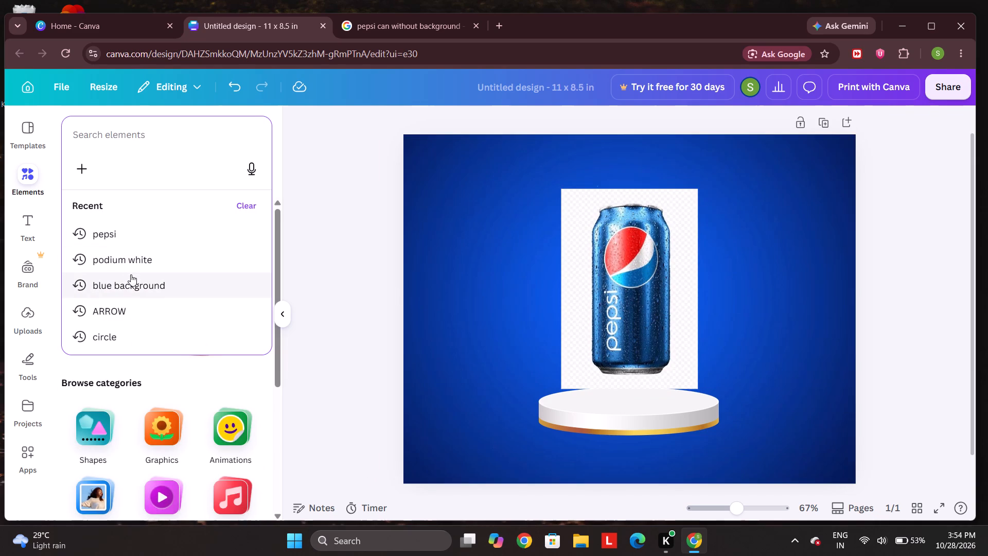
pyautogui.click(135, 284)
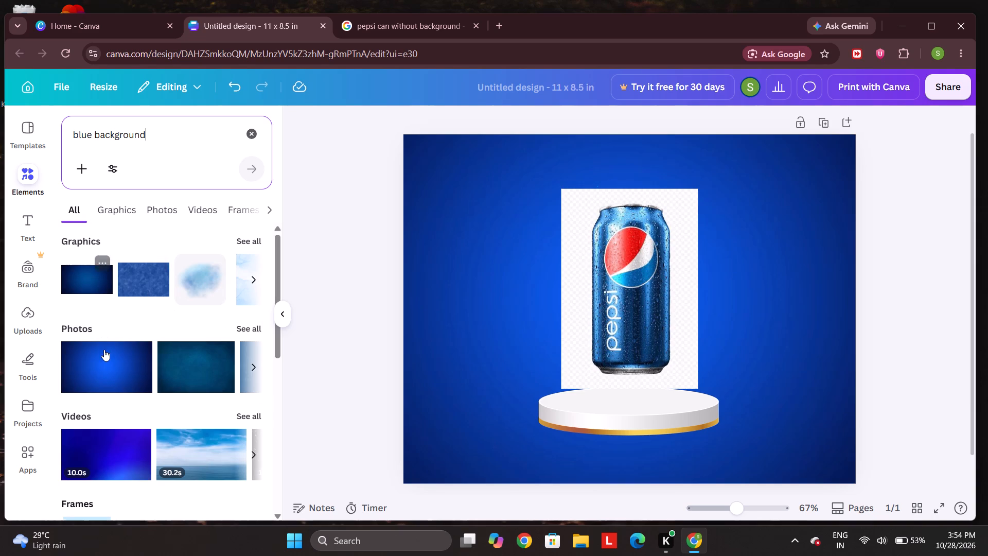
pyautogui.click(110, 364)
pyautogui.moveTo(584, 264); pyautogui.dragTo(585, 206)
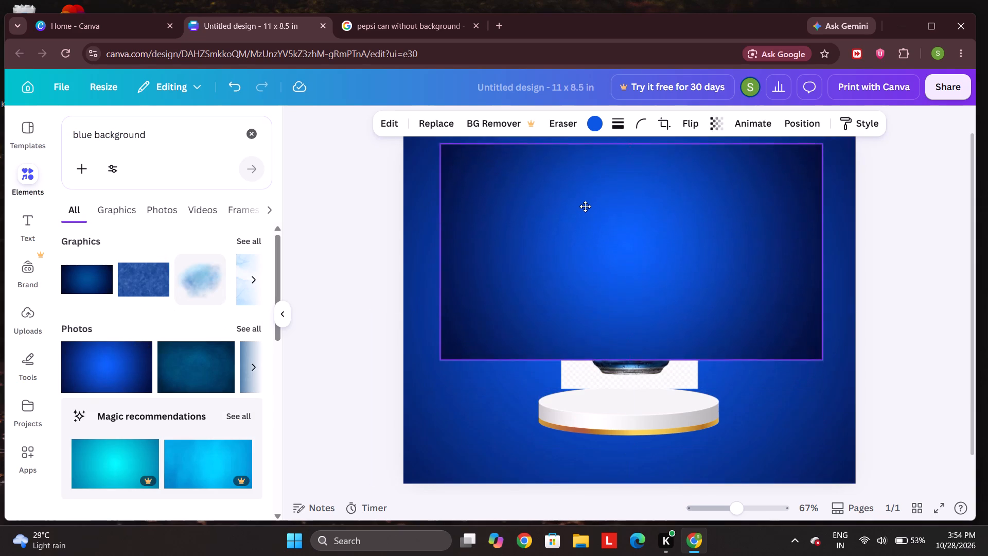
pyautogui.moveTo(585, 206); pyautogui.dragTo(584, 200)
pyautogui.moveTo(633, 349); pyautogui.dragTo(634, 431)
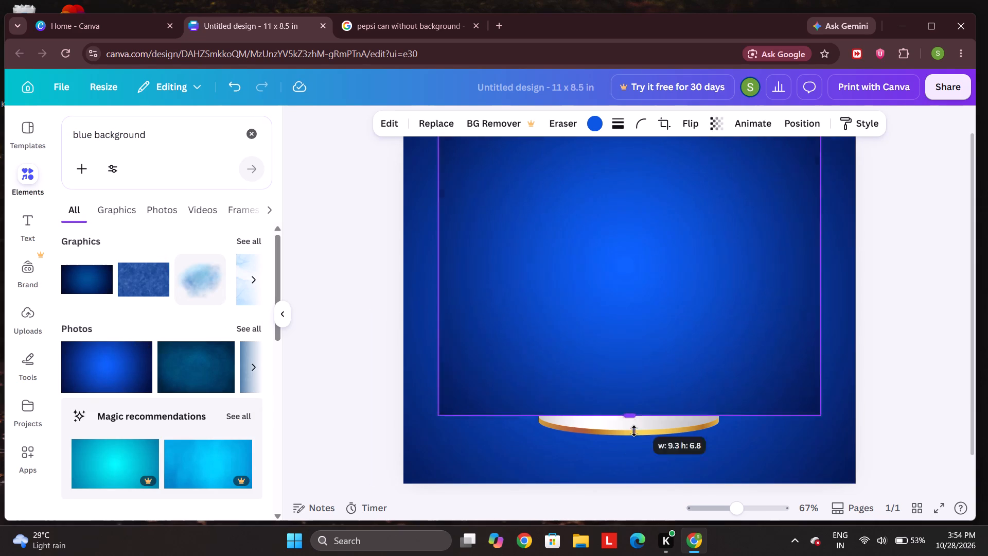
pyautogui.moveTo(634, 431); pyautogui.dragTo(640, 479)
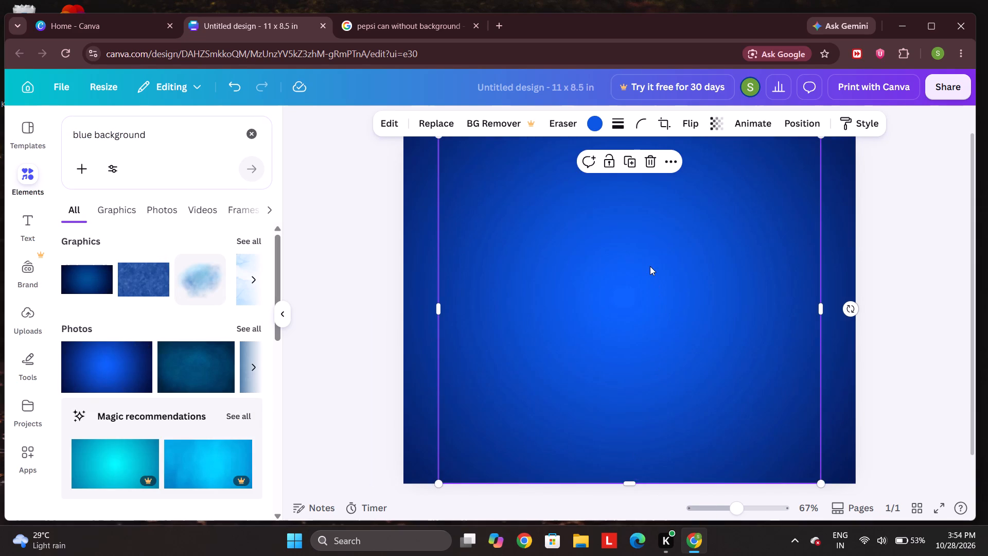
# Send the added blue gradient photo backward one layer, behind the can image.
pyautogui.click(629, 239)
pyautogui.click(730, 230)
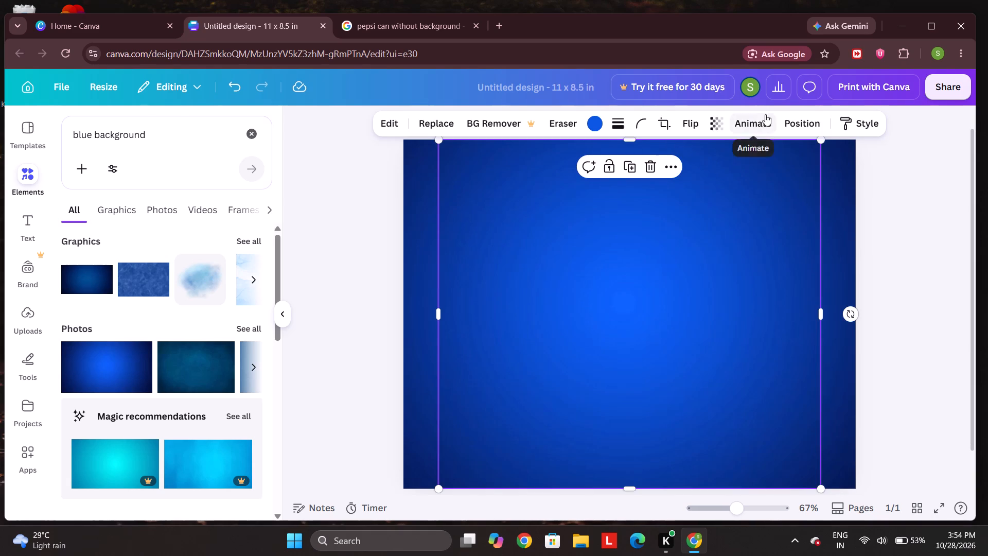
pyautogui.click(669, 170)
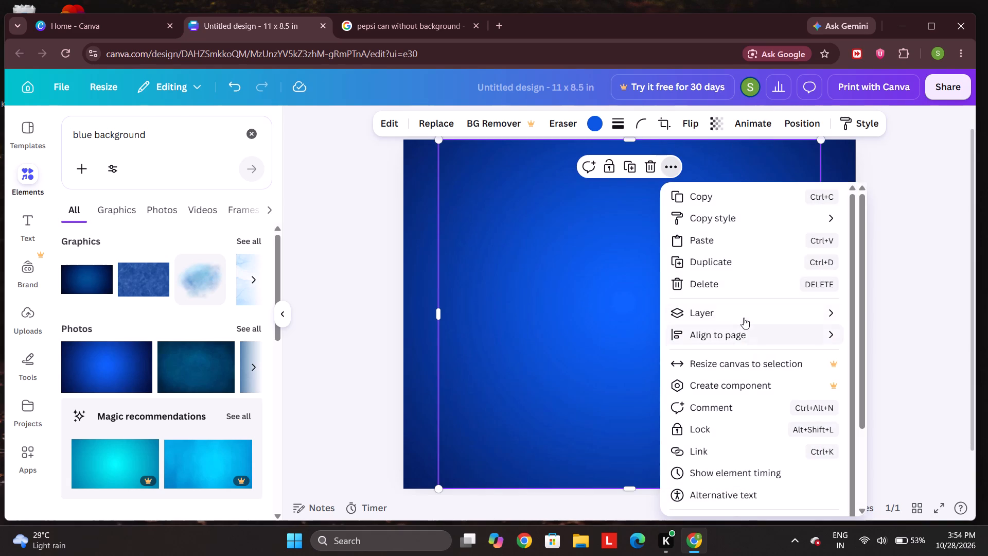
pyautogui.click(613, 364)
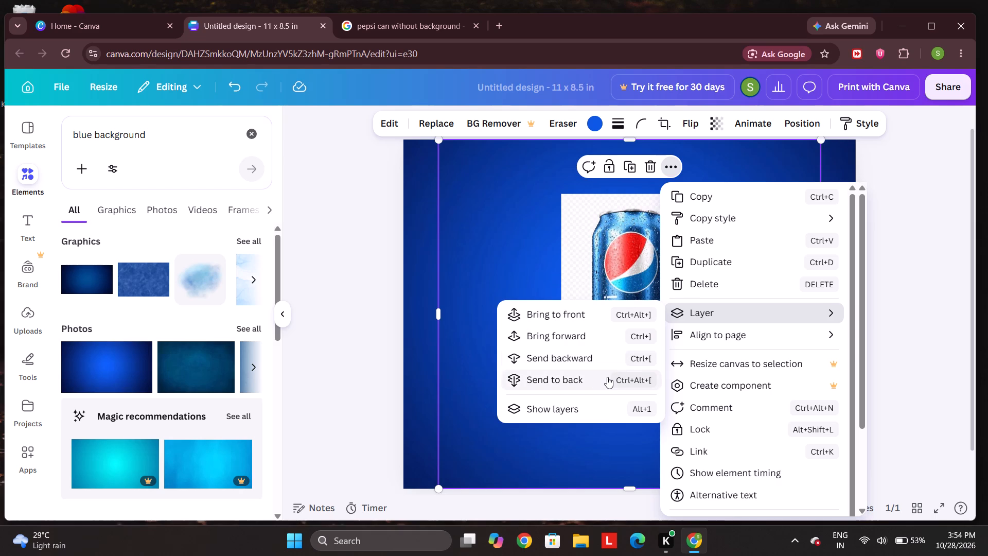
pyautogui.click(471, 256)
pyautogui.click(600, 290)
pyautogui.click(583, 294)
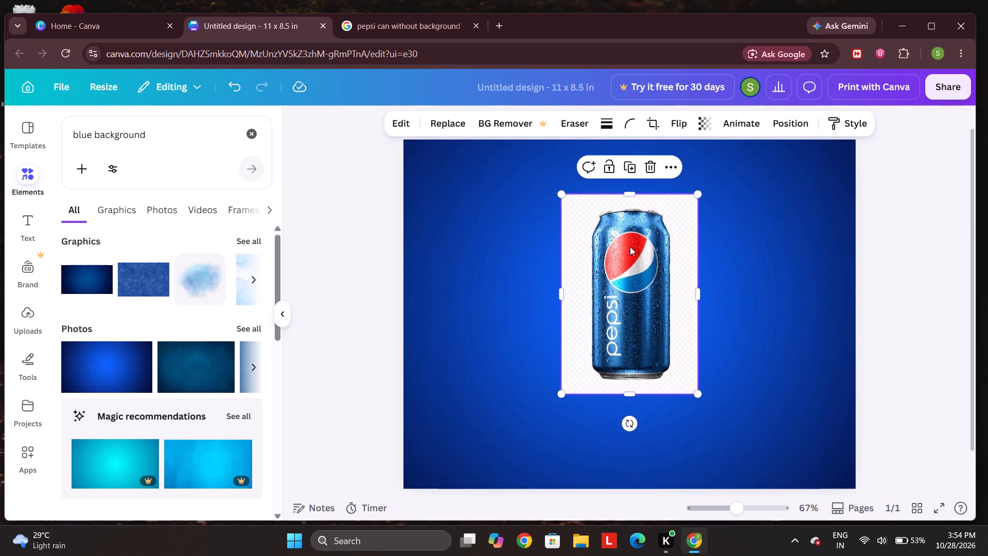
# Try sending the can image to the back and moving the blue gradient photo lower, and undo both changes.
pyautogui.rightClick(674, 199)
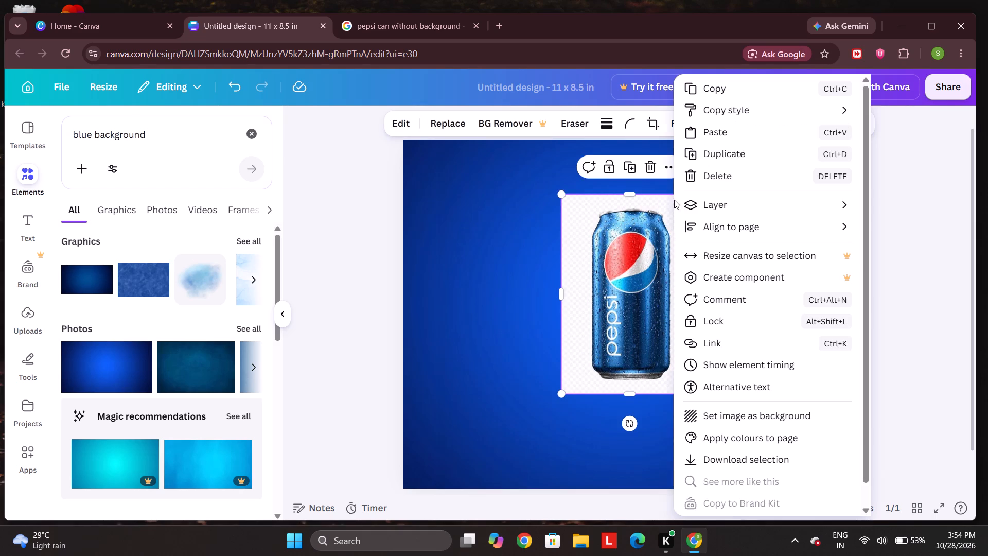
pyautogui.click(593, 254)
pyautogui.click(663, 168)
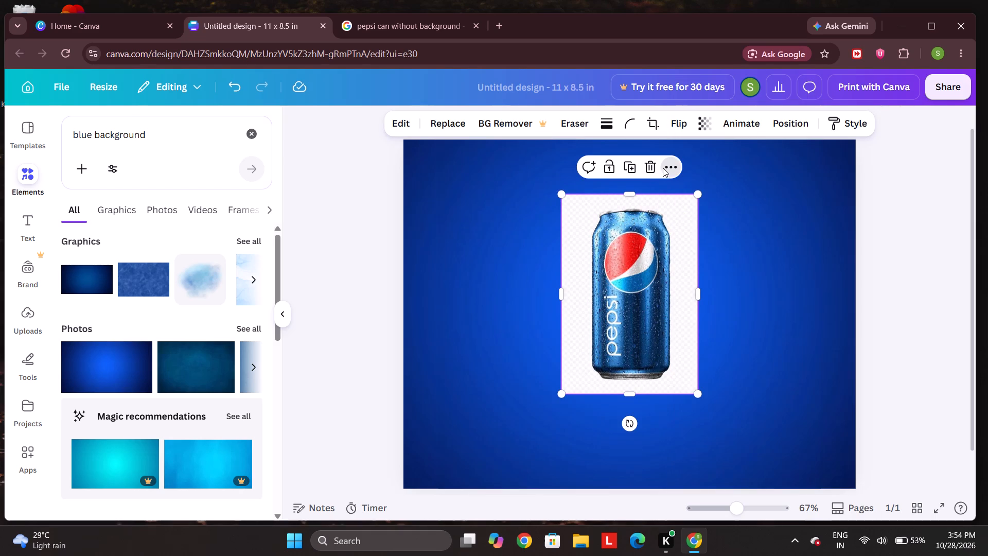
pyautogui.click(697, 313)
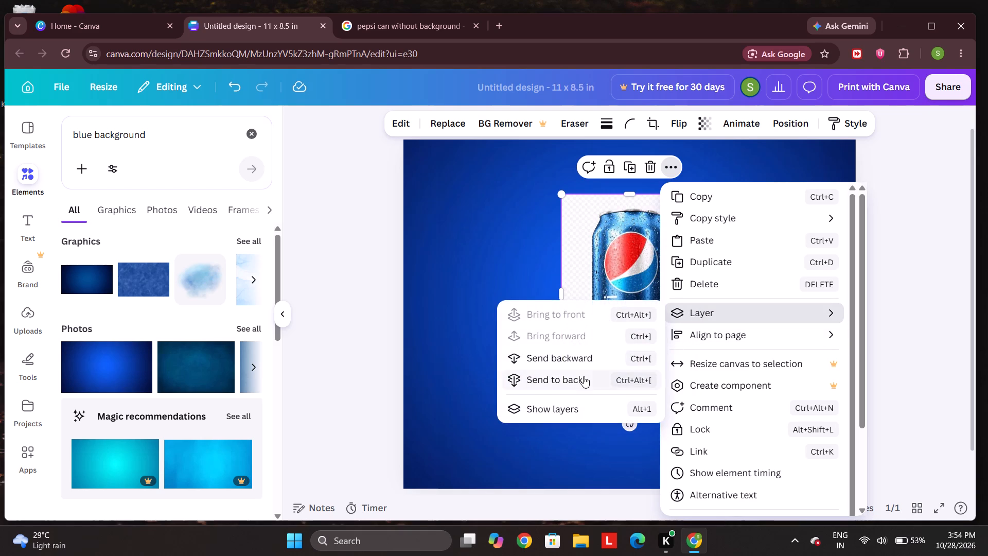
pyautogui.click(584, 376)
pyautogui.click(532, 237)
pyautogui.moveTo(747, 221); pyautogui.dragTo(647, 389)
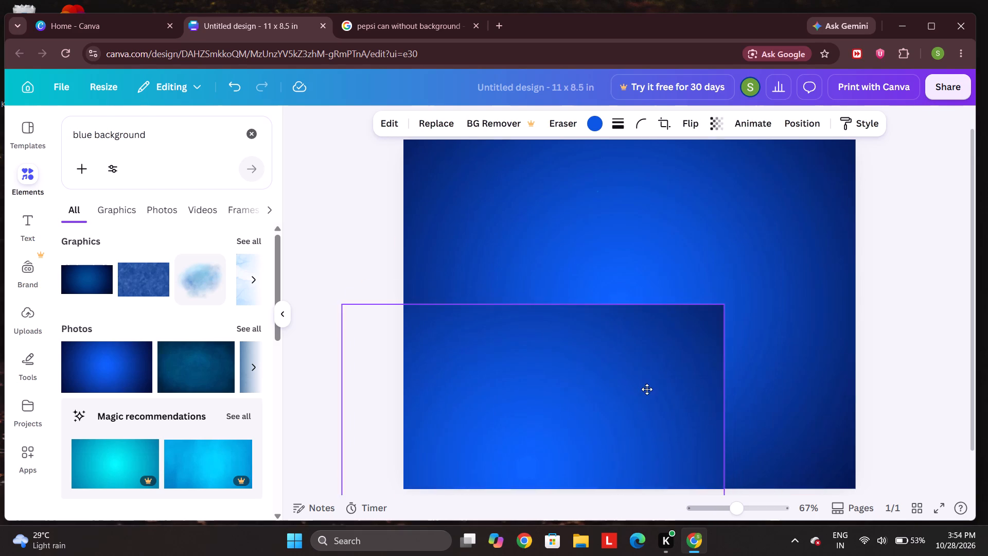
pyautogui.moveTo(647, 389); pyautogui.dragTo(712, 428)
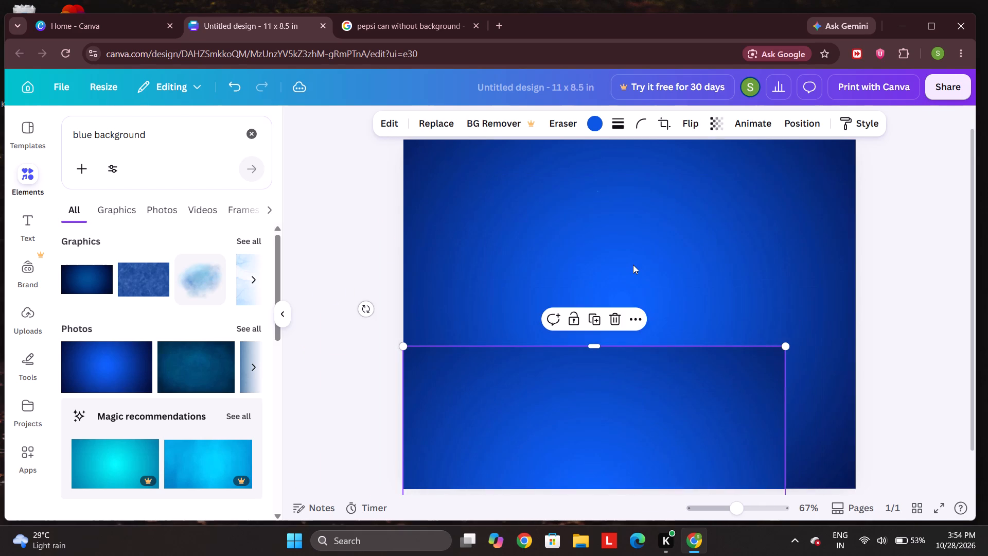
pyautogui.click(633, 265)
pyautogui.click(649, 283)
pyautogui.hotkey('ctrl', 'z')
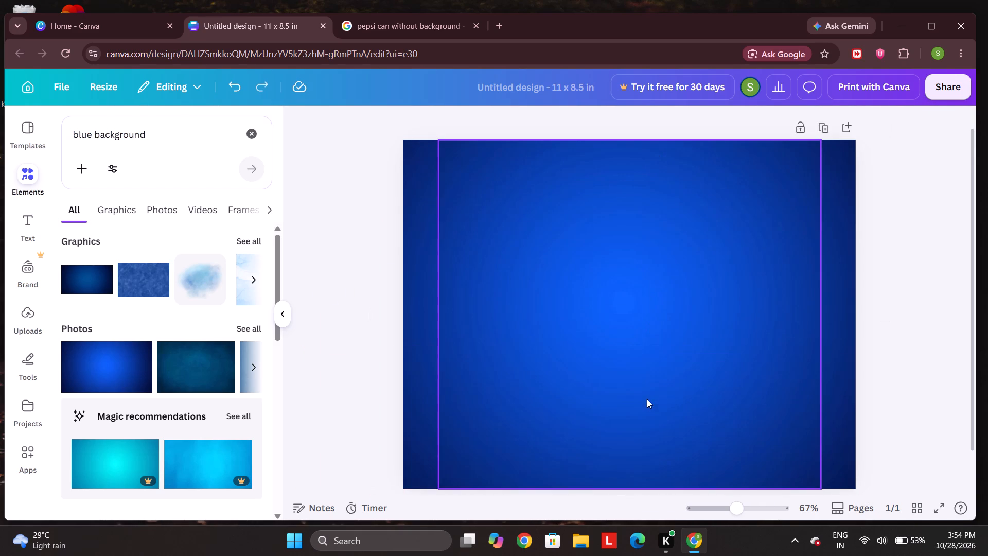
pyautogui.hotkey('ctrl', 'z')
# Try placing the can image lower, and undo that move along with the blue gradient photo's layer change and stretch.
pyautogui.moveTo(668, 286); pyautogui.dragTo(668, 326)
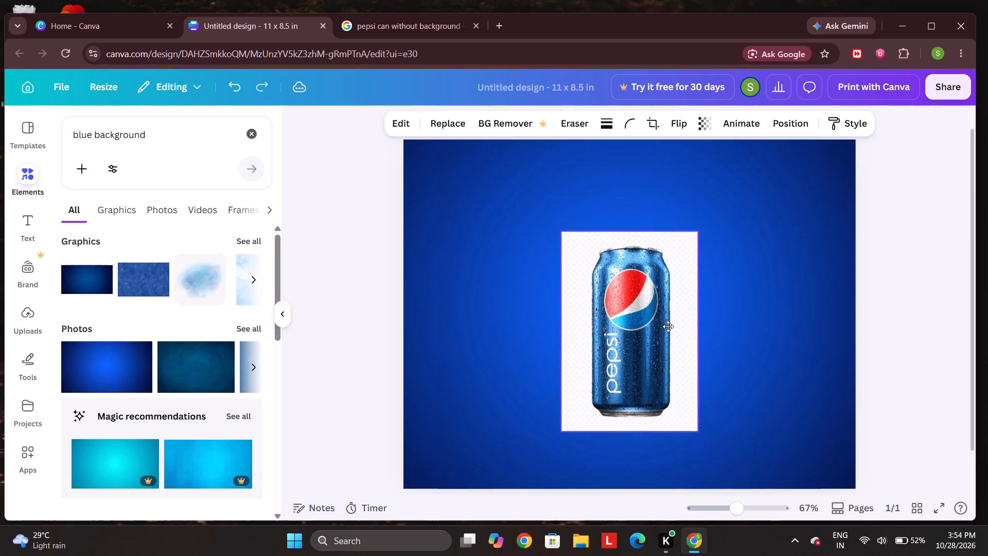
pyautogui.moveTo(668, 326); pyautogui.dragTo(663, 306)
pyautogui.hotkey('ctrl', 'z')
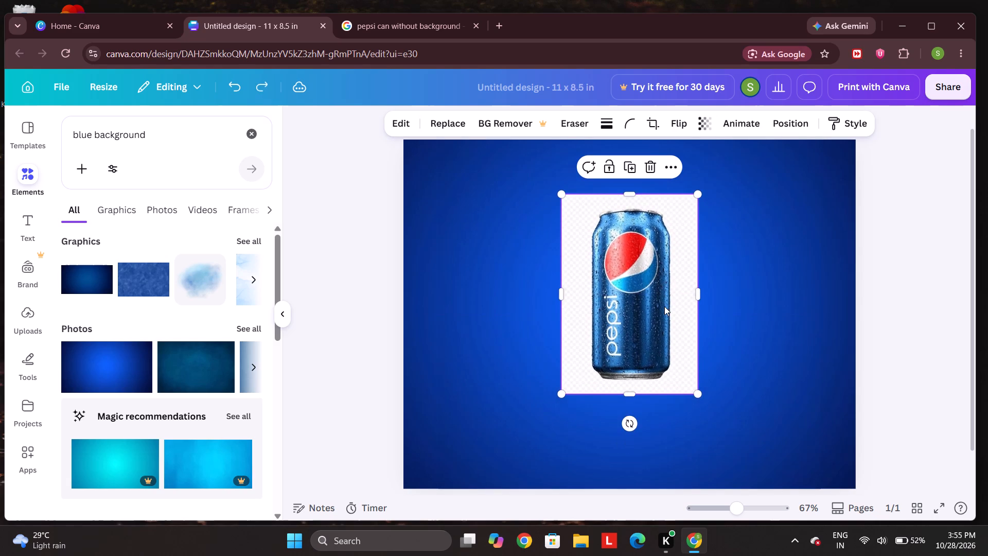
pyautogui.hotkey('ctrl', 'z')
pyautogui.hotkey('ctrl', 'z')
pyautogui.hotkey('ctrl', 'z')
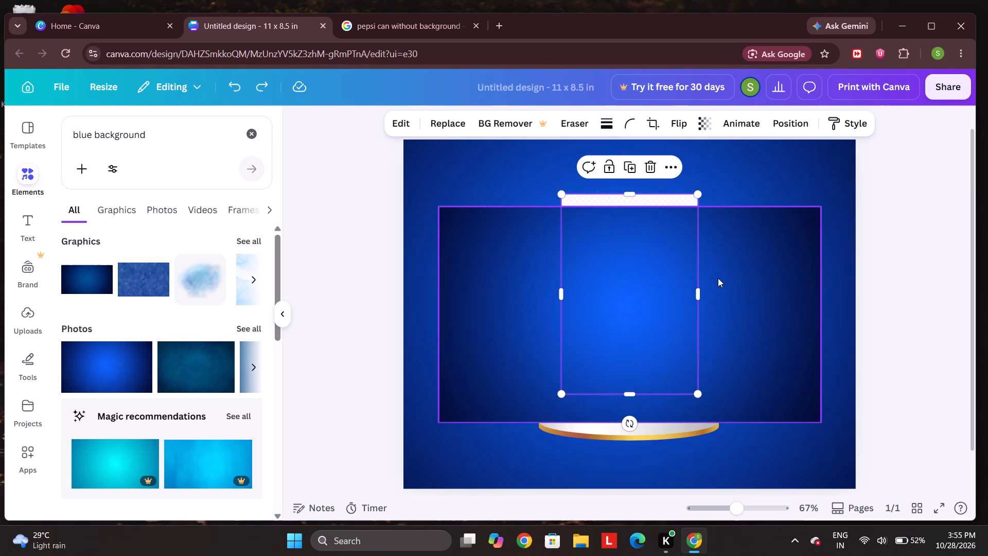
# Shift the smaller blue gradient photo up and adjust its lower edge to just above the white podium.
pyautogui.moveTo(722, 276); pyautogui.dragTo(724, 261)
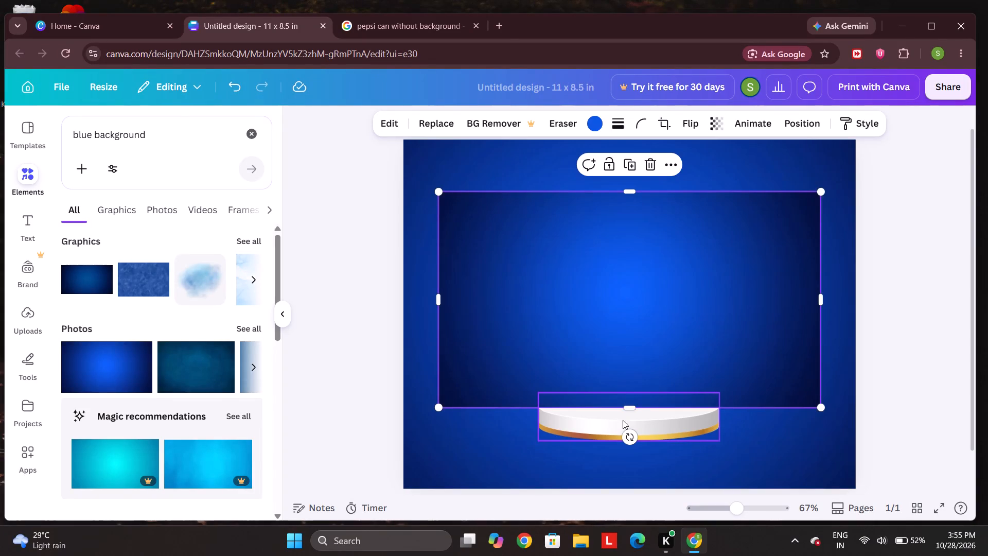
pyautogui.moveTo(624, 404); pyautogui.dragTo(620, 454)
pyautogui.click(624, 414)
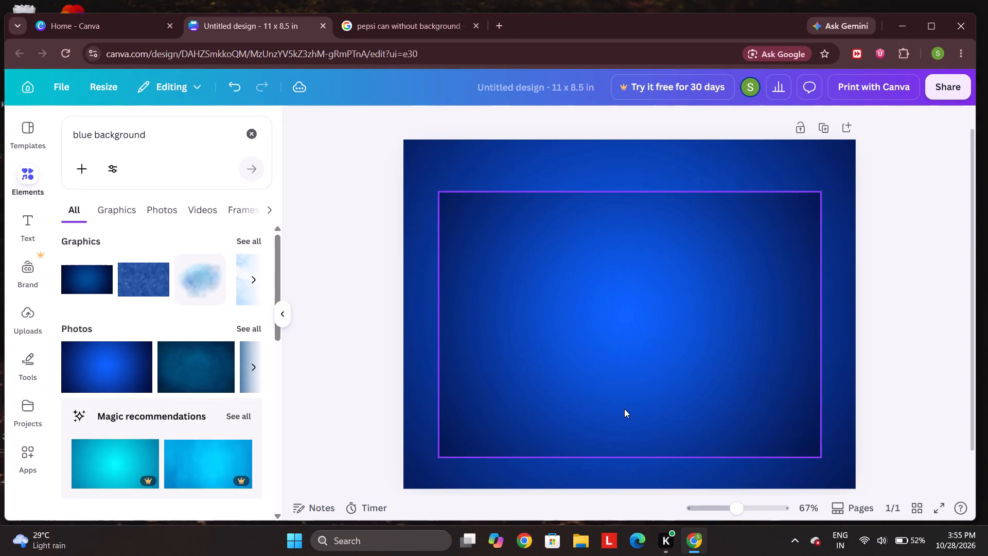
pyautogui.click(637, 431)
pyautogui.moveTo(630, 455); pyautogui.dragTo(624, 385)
# Bring the white podium forward one layer.
pyautogui.click(603, 415)
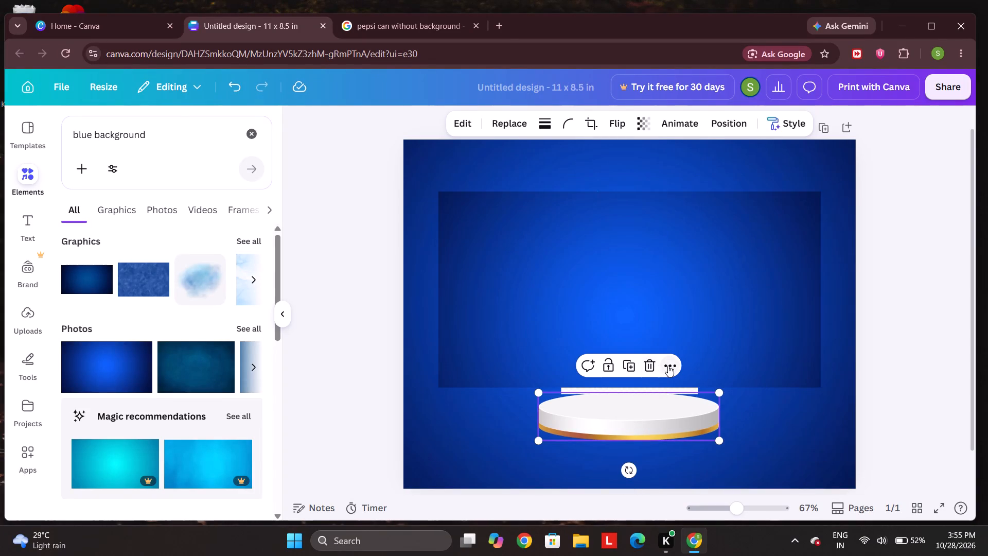
pyautogui.click(668, 366)
pyautogui.click(734, 211)
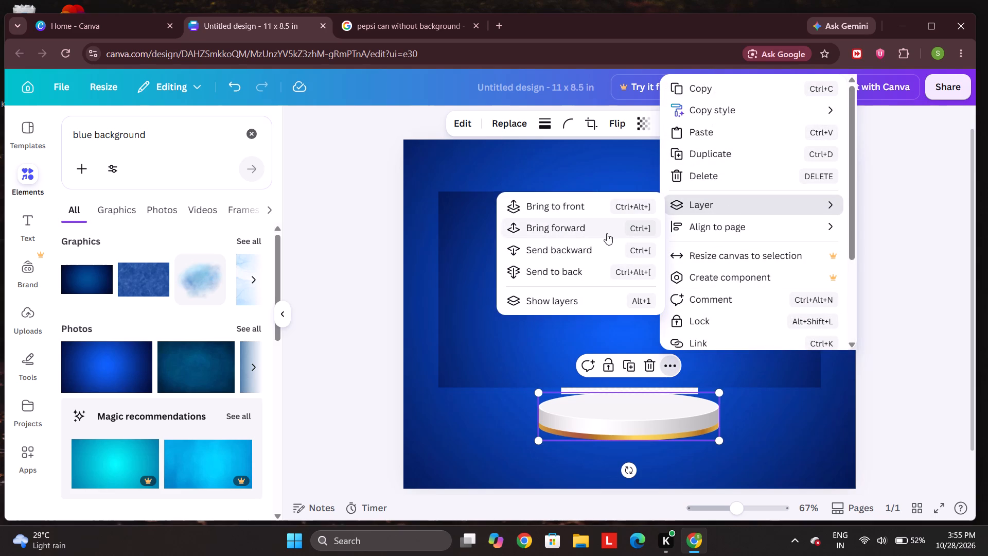
pyautogui.click(607, 233)
pyautogui.click(509, 403)
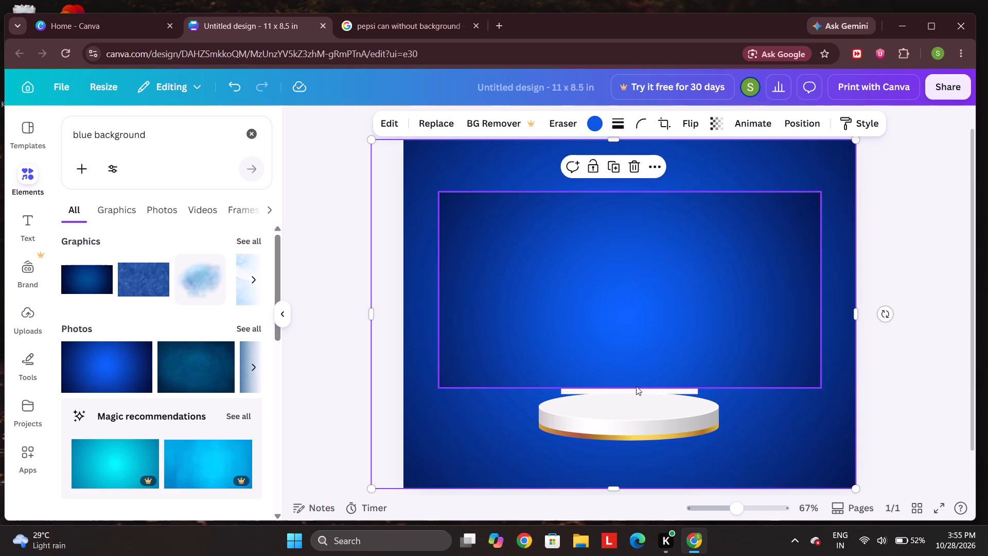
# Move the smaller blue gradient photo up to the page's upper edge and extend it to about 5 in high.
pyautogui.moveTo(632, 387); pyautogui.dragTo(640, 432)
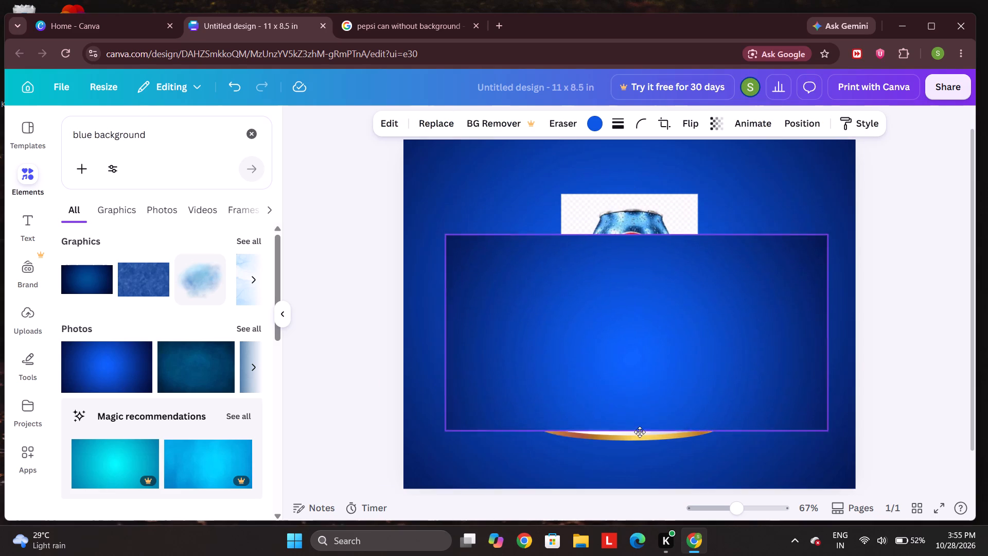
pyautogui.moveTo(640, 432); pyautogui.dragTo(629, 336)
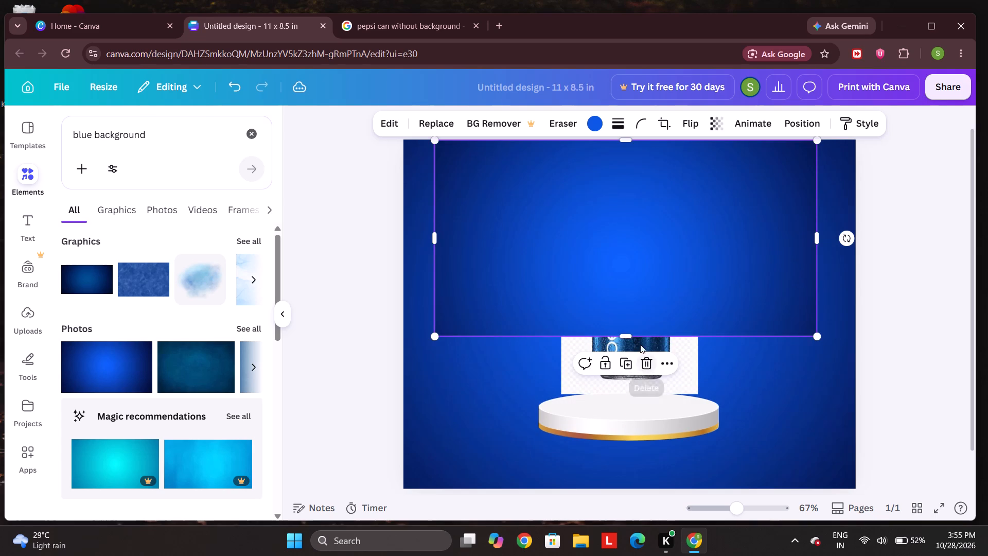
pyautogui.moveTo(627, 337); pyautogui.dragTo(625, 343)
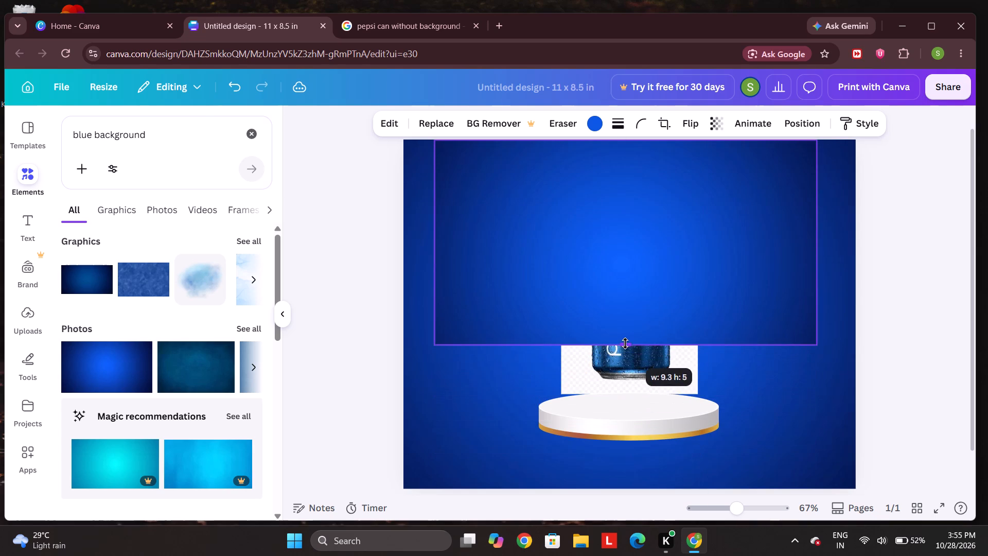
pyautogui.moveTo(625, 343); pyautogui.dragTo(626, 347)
# Bring the Pepsi can image to the front of all layers.
pyautogui.click(562, 372)
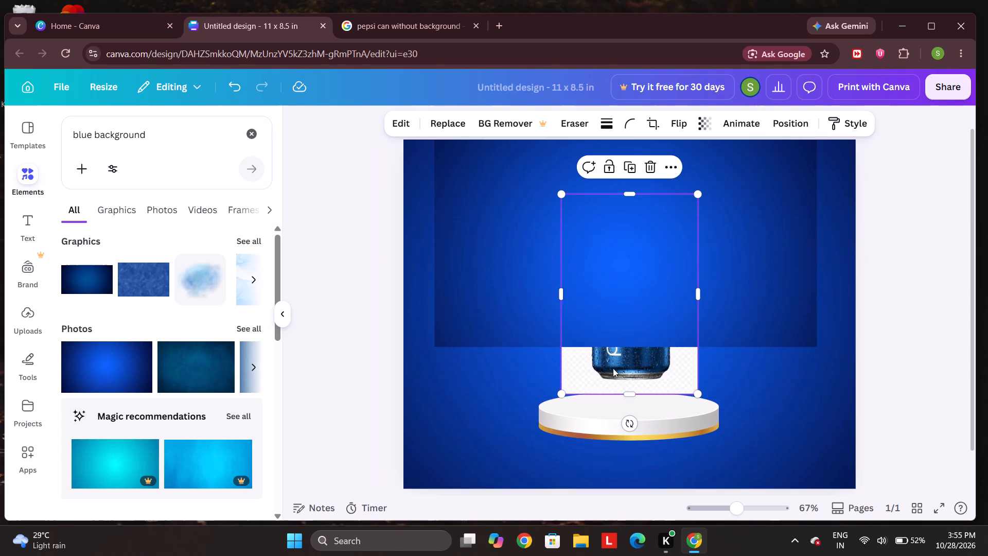
pyautogui.click(667, 168)
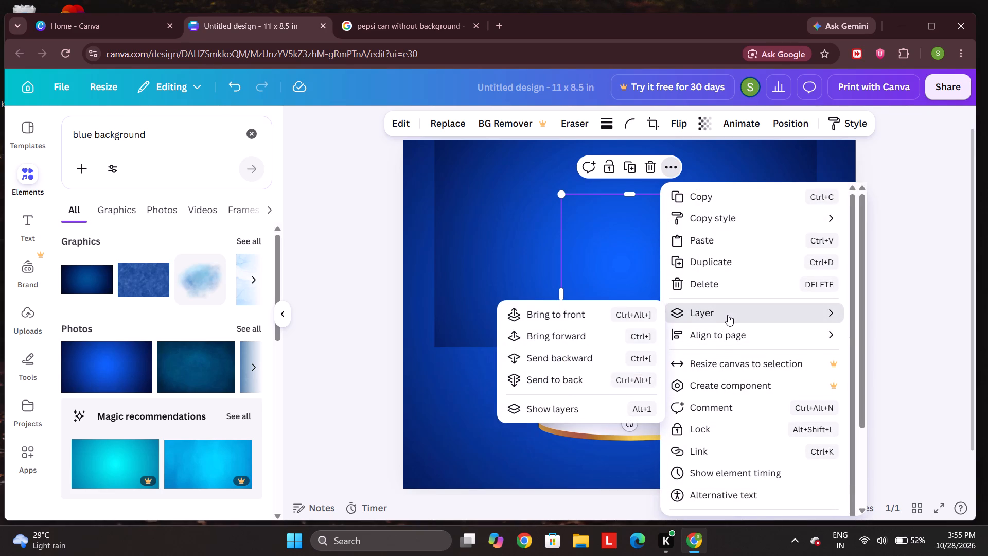
pyautogui.click(589, 318)
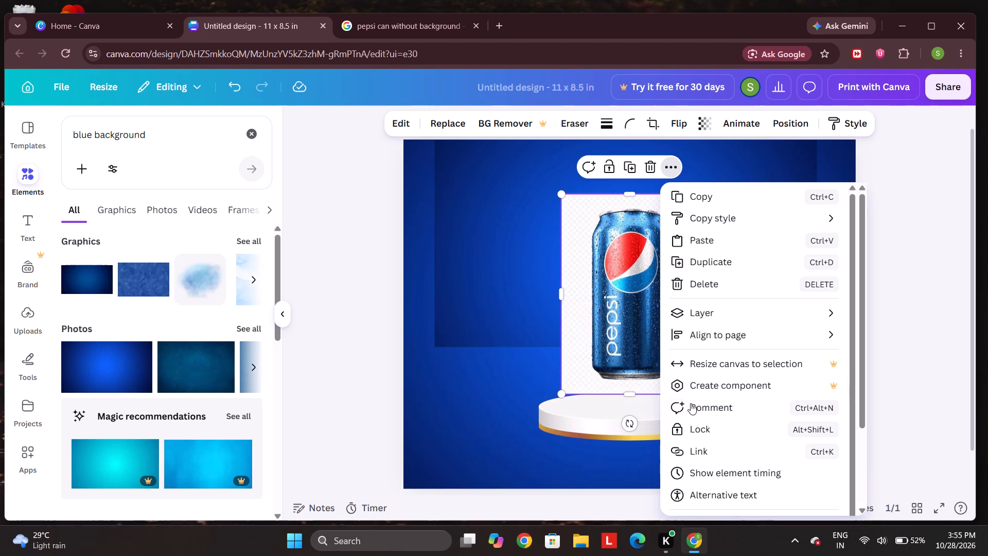
pyautogui.click(441, 436)
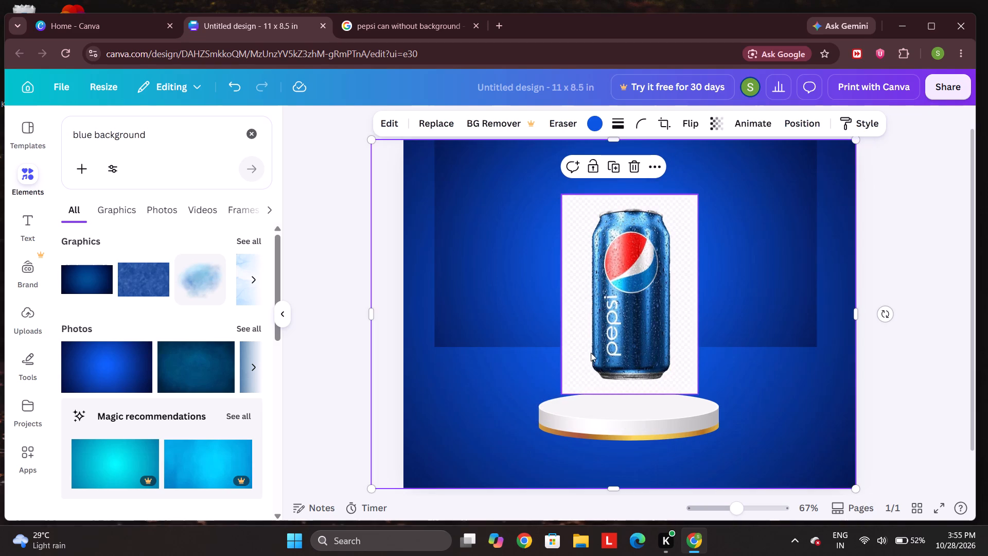
# Move the extra smaller blue gradient photo completely off the page, leaving only the full-page blue background.
pyautogui.moveTo(758, 287); pyautogui.dragTo(301, 499)
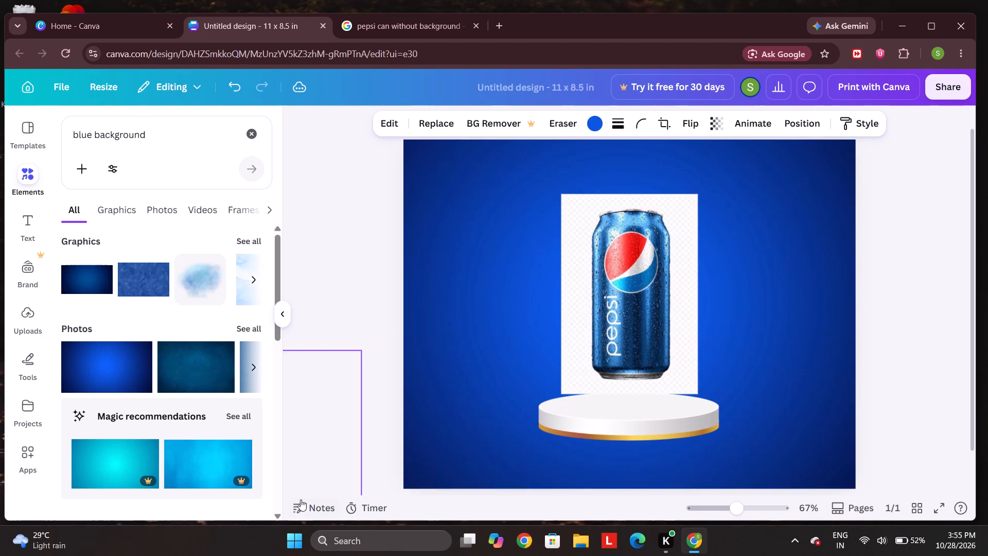
pyautogui.moveTo(301, 499); pyautogui.dragTo(268, 515)
# Crop the Pepsi can image tightly around the can on all four sides, to about 1.9 in wide.
pyautogui.hscroll(-1, 749, 311)
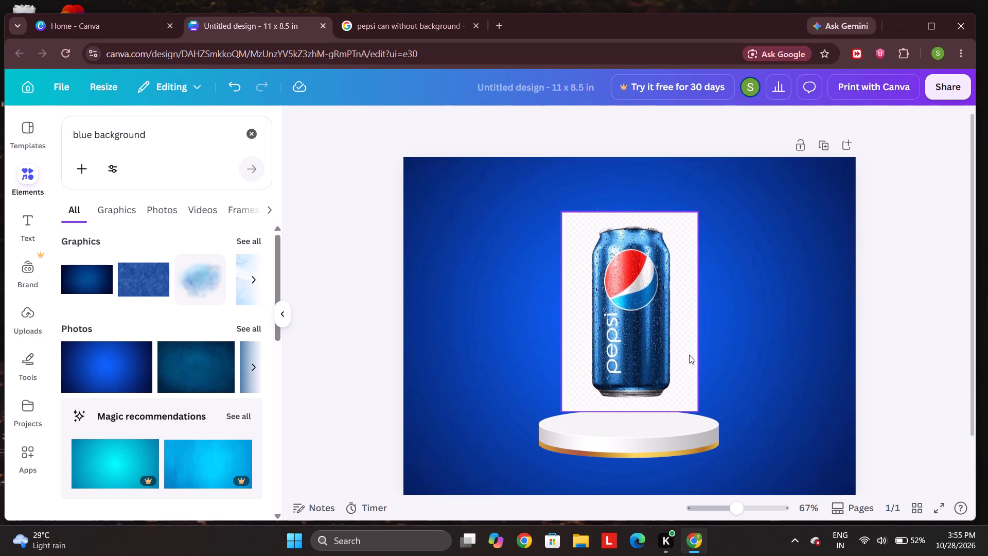
pyautogui.click(696, 412)
pyautogui.click(693, 378)
pyautogui.moveTo(695, 377); pyautogui.dragTo(662, 372)
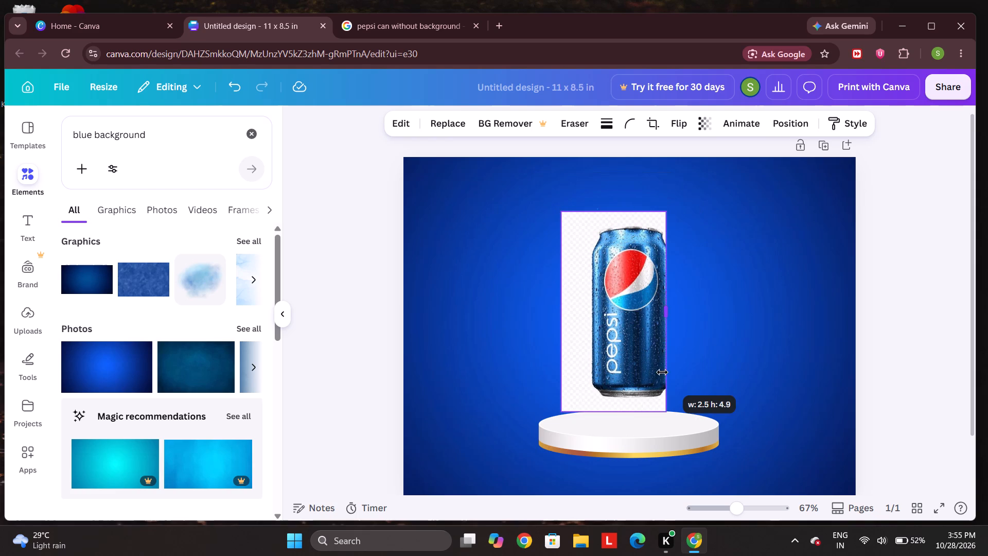
pyautogui.moveTo(662, 372); pyautogui.dragTo(667, 373)
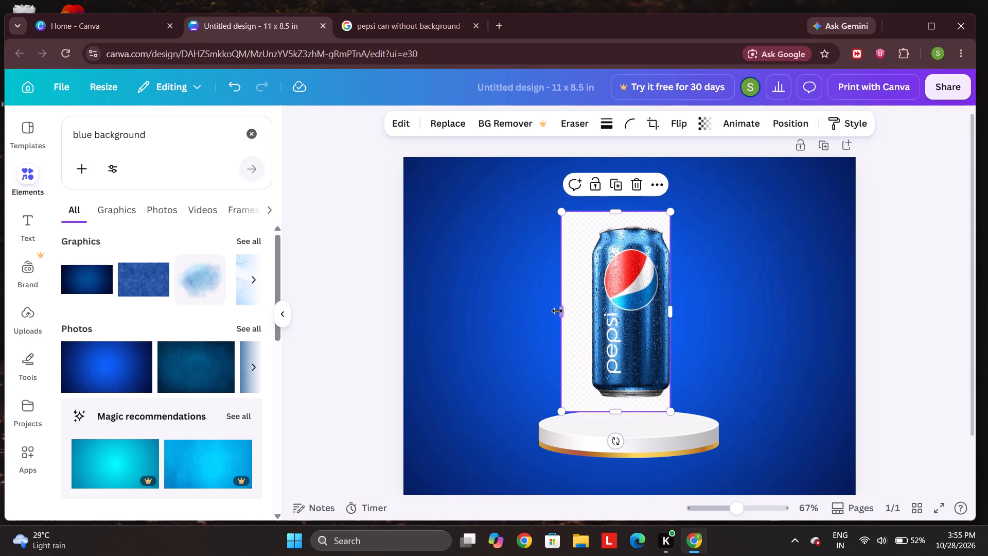
pyautogui.moveTo(557, 311); pyautogui.dragTo(588, 324)
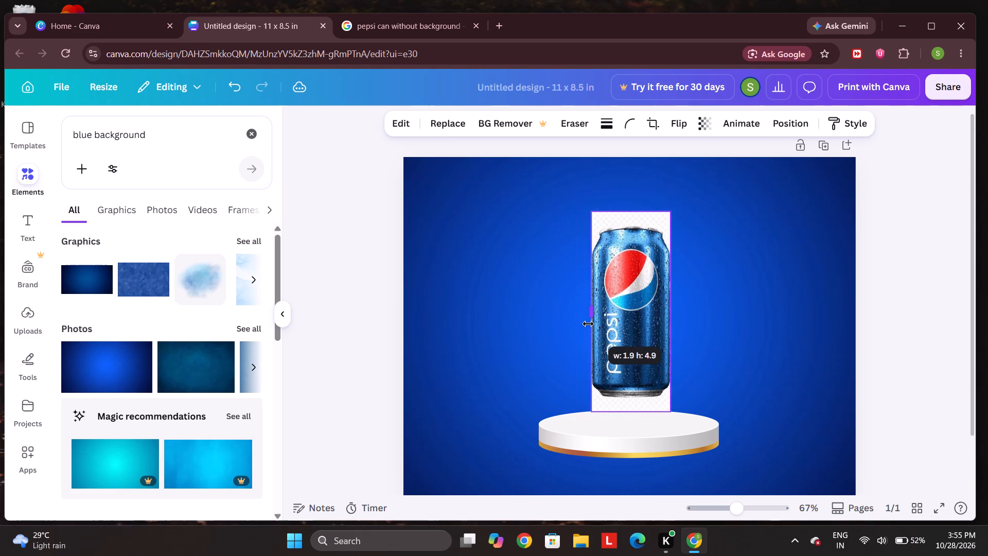
pyautogui.moveTo(588, 324); pyautogui.dragTo(587, 326)
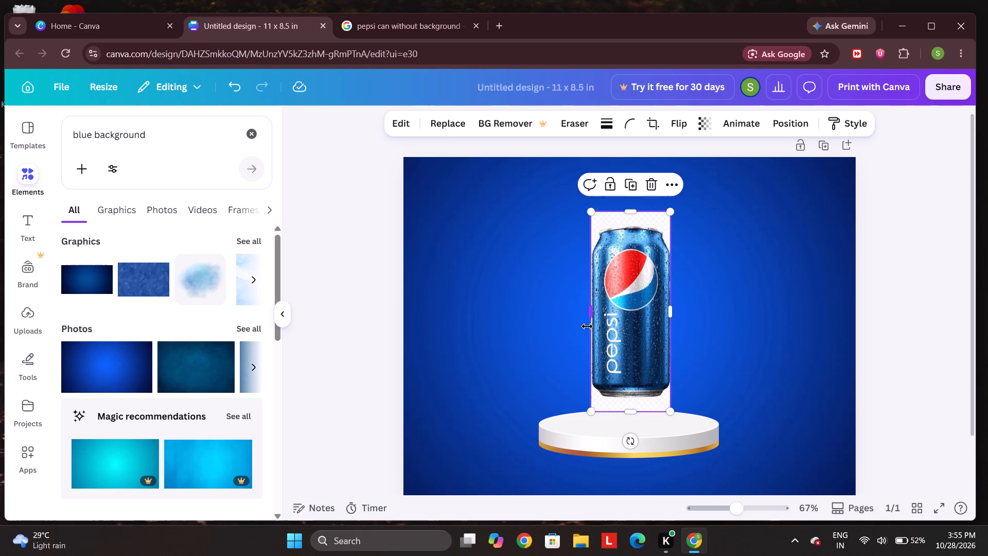
pyautogui.moveTo(624, 408); pyautogui.dragTo(627, 397)
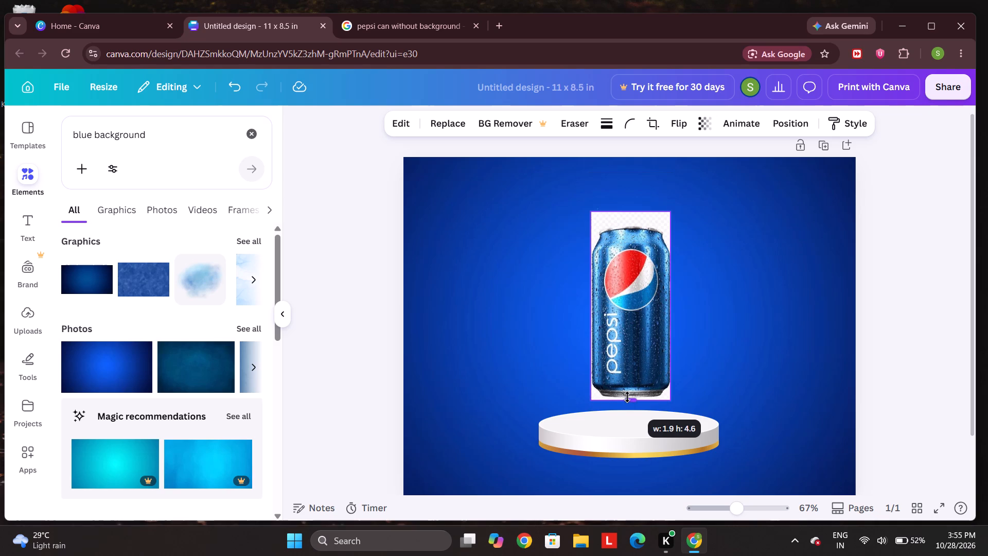
pyautogui.moveTo(627, 397); pyautogui.dragTo(627, 395)
pyautogui.click(647, 310)
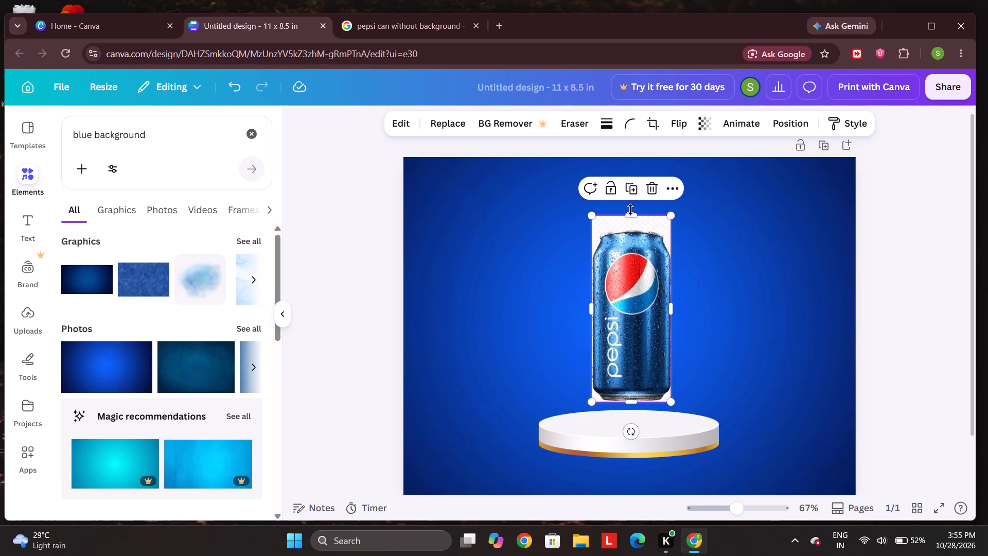
pyautogui.moveTo(630, 214); pyautogui.dragTo(632, 227)
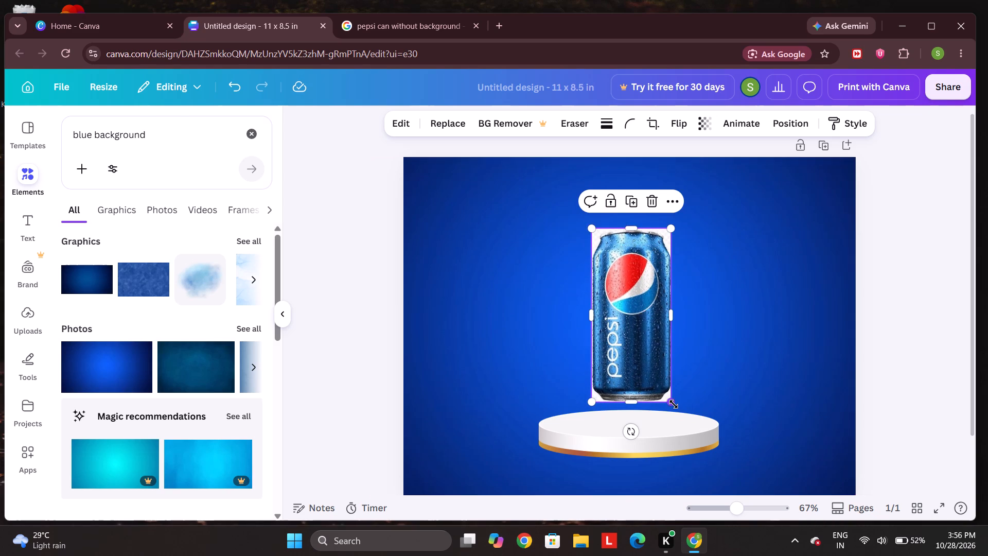
# Tilt the Pepsi can clockwise and move it slightly up and to the right so it floats above the podium.
pyautogui.click(626, 438)
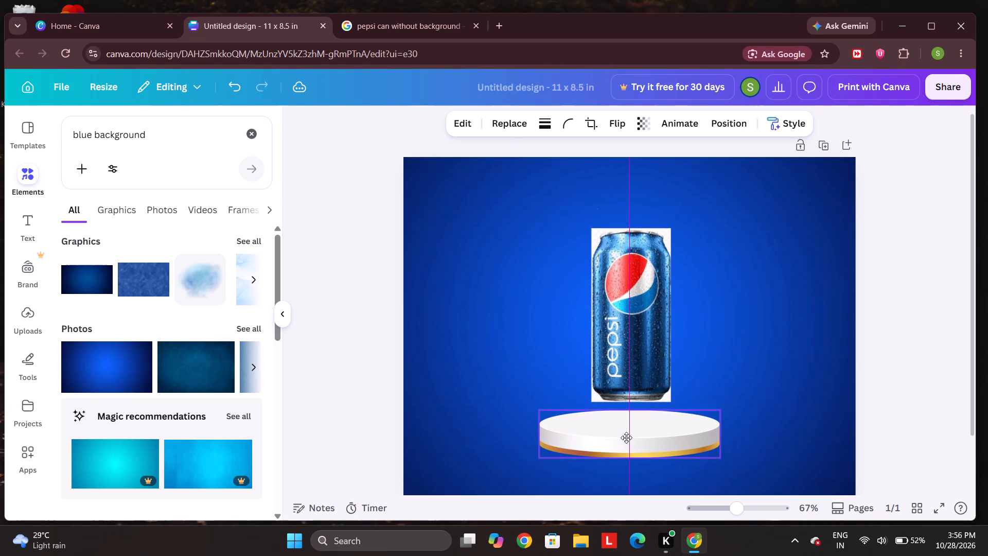
pyautogui.click(626, 272)
pyautogui.moveTo(631, 436); pyautogui.dragTo(583, 399)
pyautogui.moveTo(631, 338); pyautogui.dragTo(631, 337)
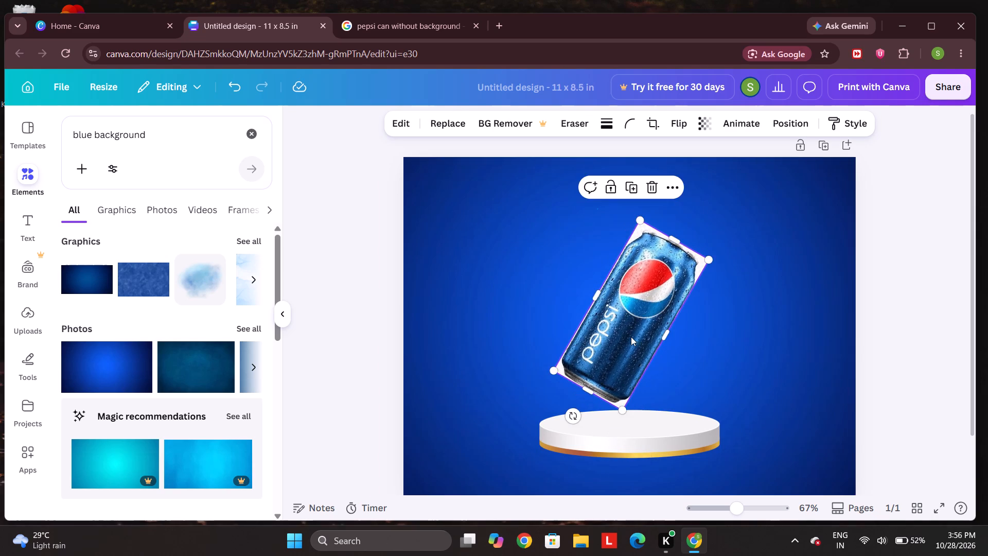
pyautogui.moveTo(631, 337); pyautogui.dragTo(654, 316)
# Search the elements for watersplash and add the water splash graphic with green mint leaves to the page.
pyautogui.click(246, 135)
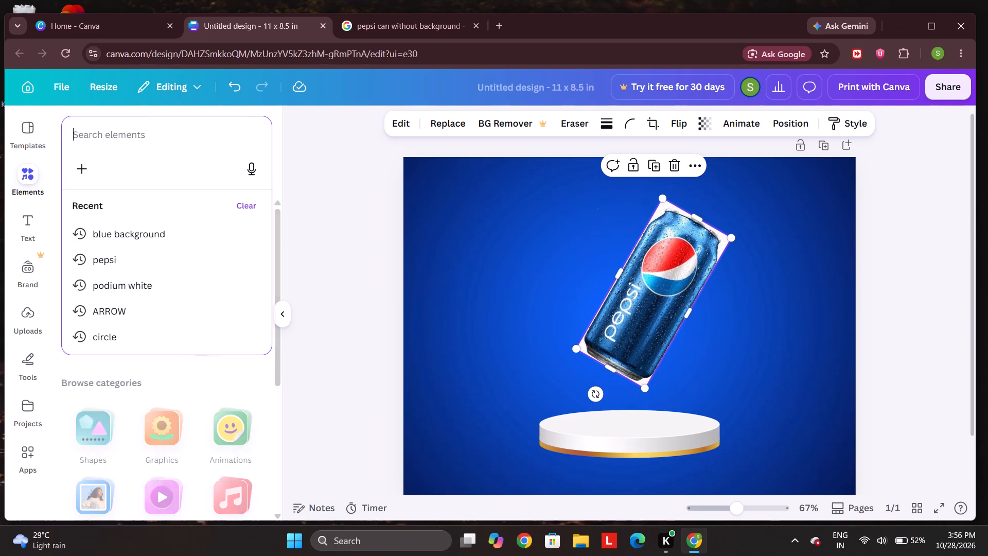
pyautogui.write('water')
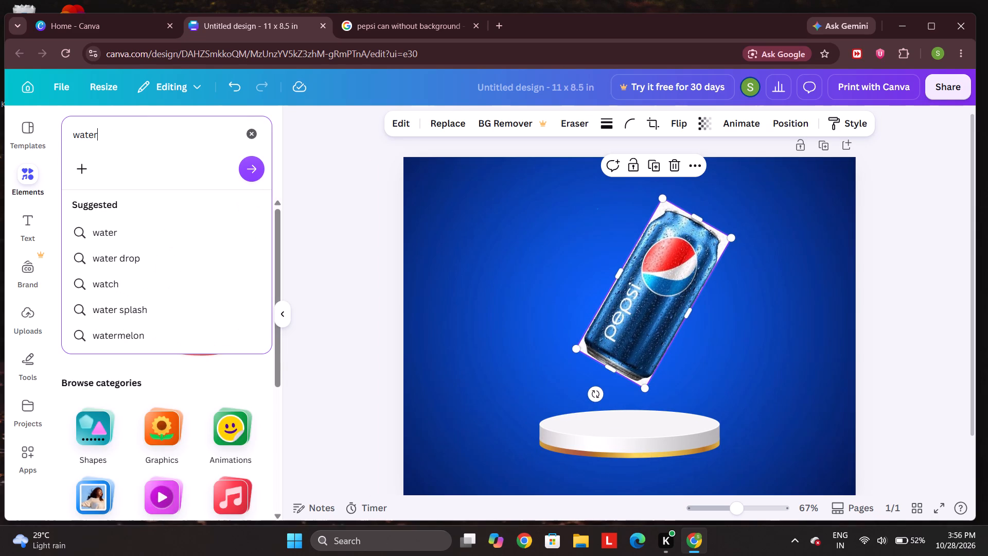
pyautogui.write('splash')
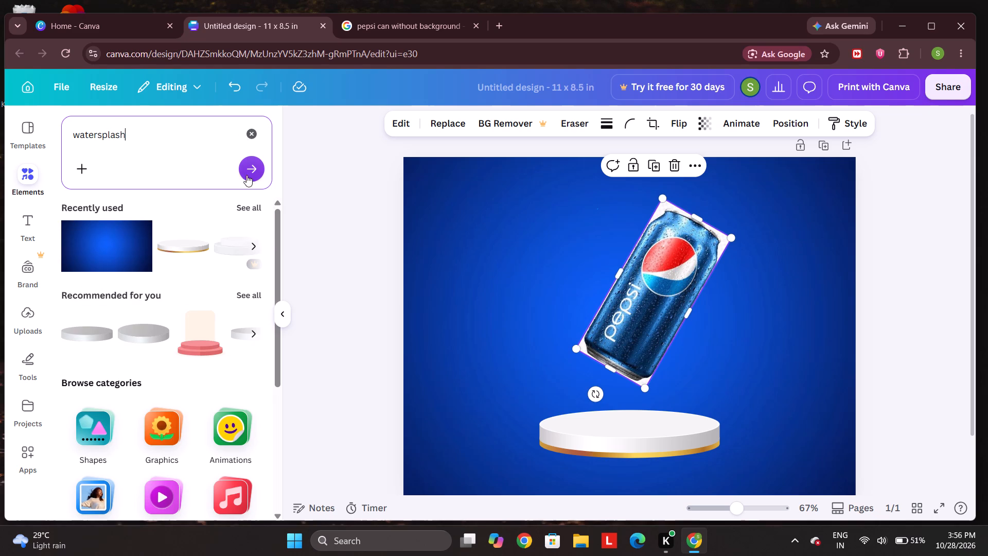
pyautogui.click(241, 164)
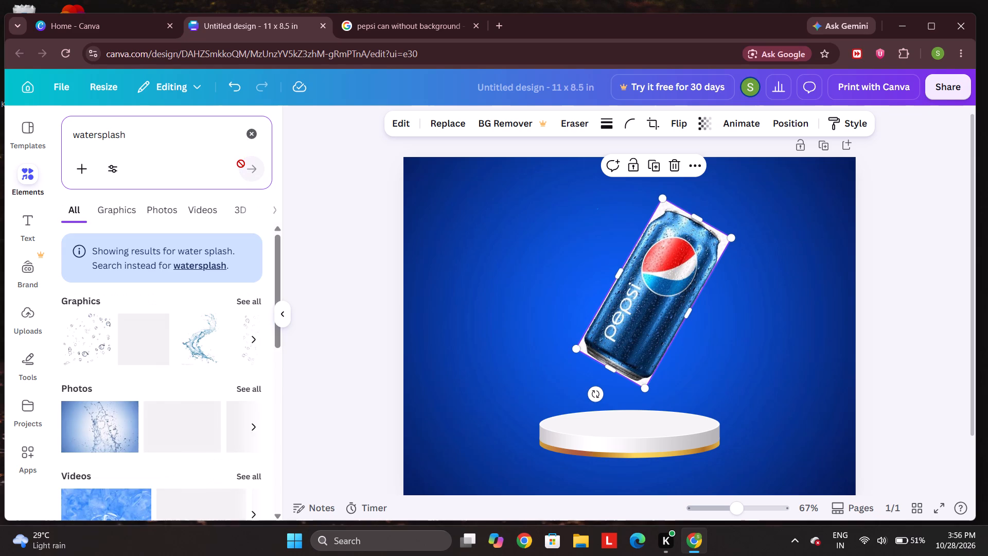
pyautogui.scroll(-1, 203, 349)
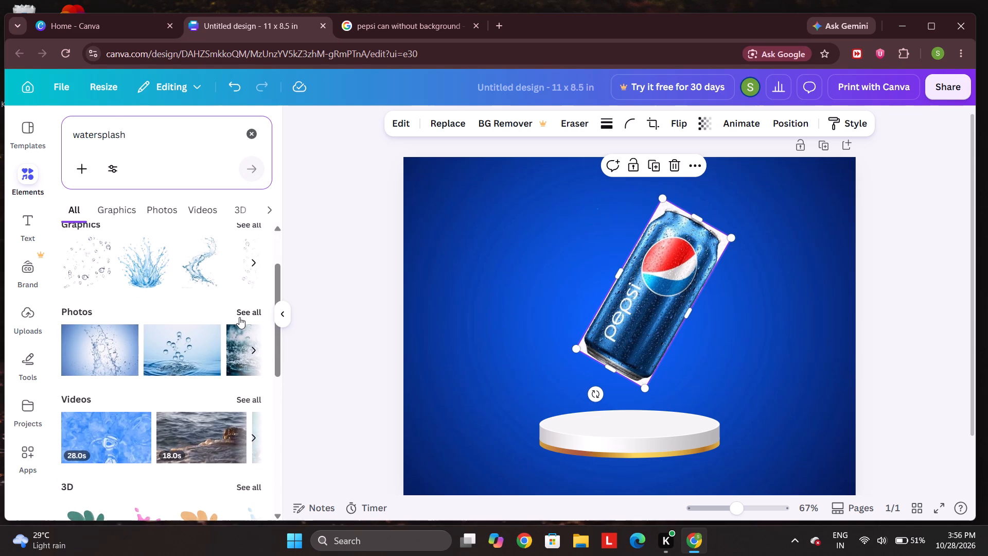
pyautogui.hscroll(-3, 233, 320)
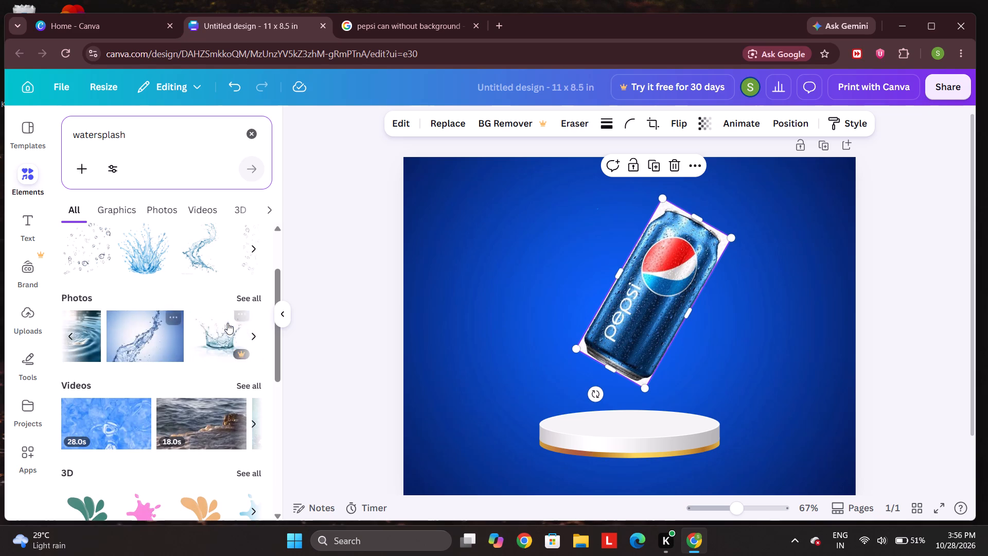
pyautogui.hscroll(-3, 227, 323)
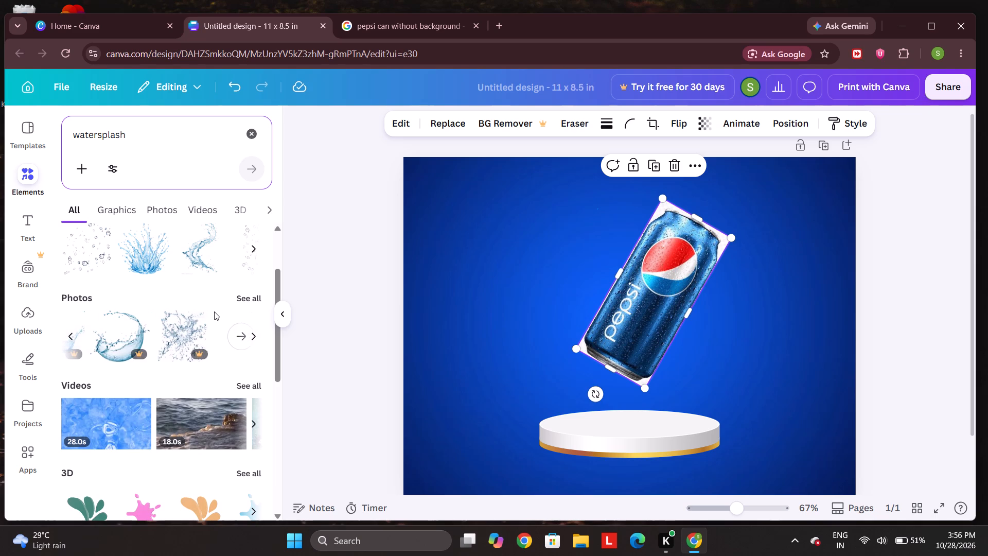
pyautogui.hscroll(-5, 214, 311)
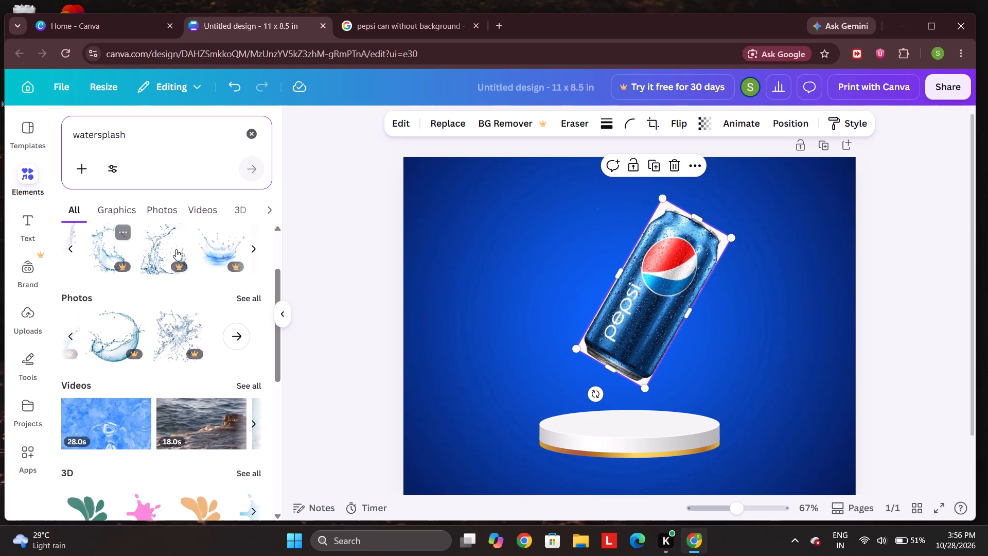
pyautogui.hscroll(-4, 176, 249)
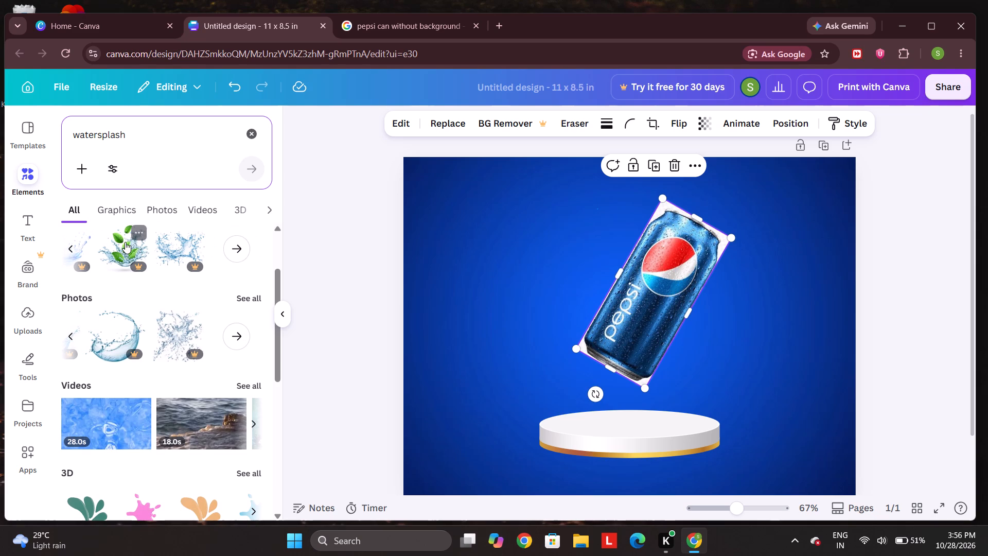
pyautogui.click(125, 241)
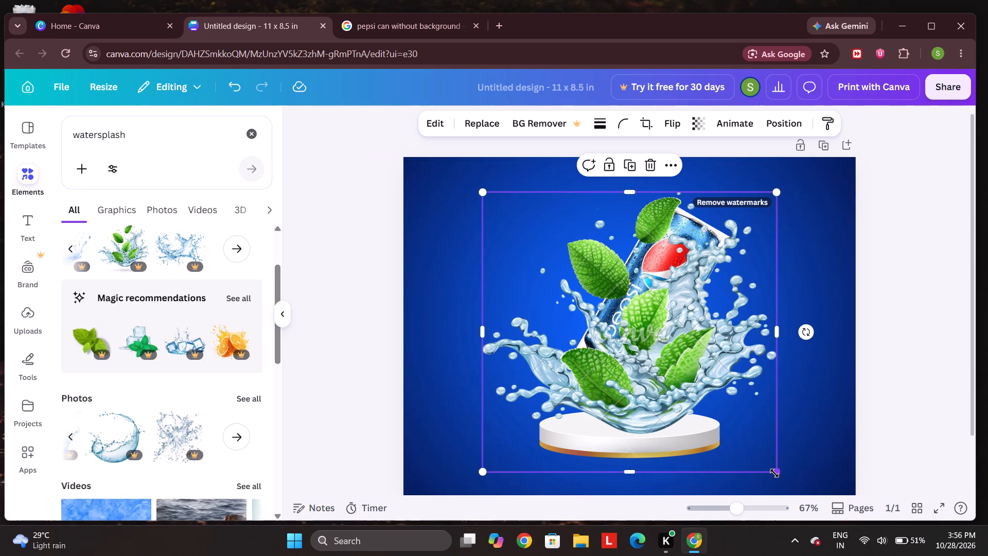
# Shrink the mint-leaf water splash graphic and position it just above the white podium, over the lower part of the can.
pyautogui.moveTo(774, 473); pyautogui.dragTo(666, 401)
pyautogui.moveTo(561, 300); pyautogui.dragTo(586, 386)
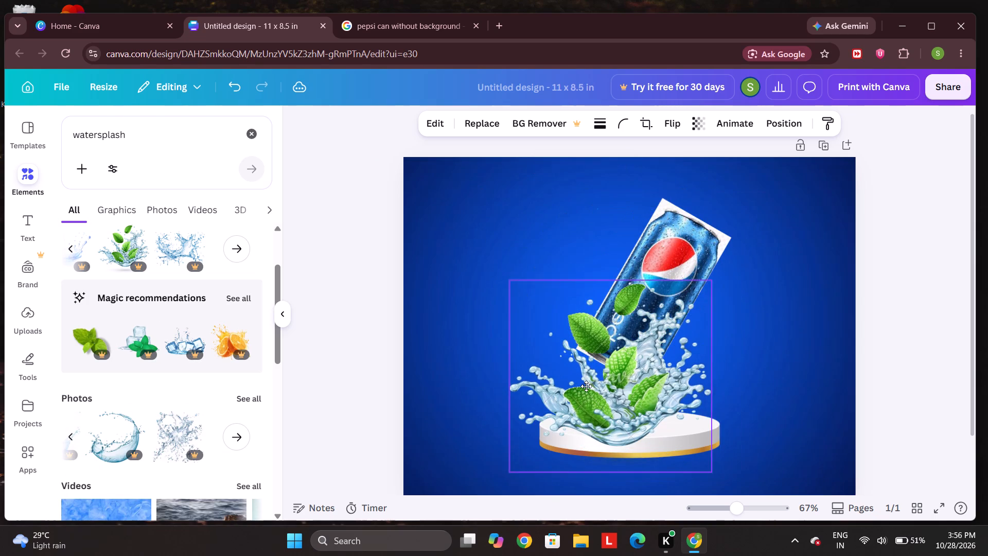
pyautogui.moveTo(586, 386); pyautogui.dragTo(594, 368)
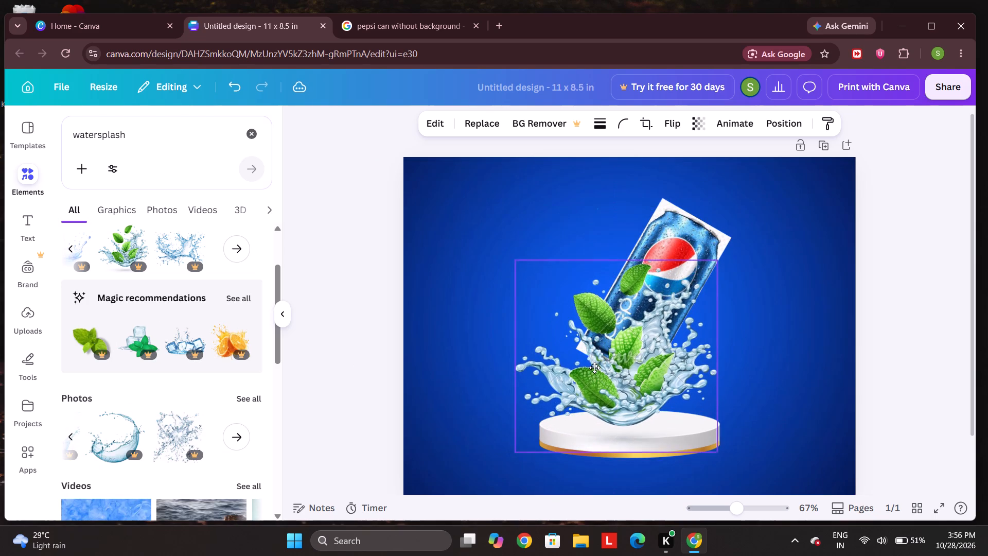
pyautogui.moveTo(594, 368); pyautogui.dragTo(601, 360)
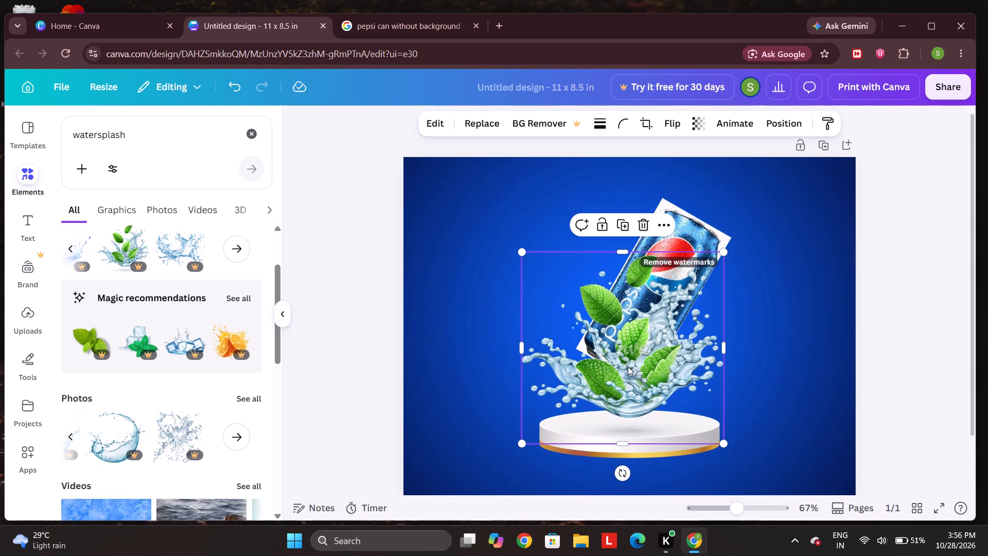
# Send the water splash graphic backward one layer so it sits behind the Pepsi can.
pyautogui.click(661, 229)
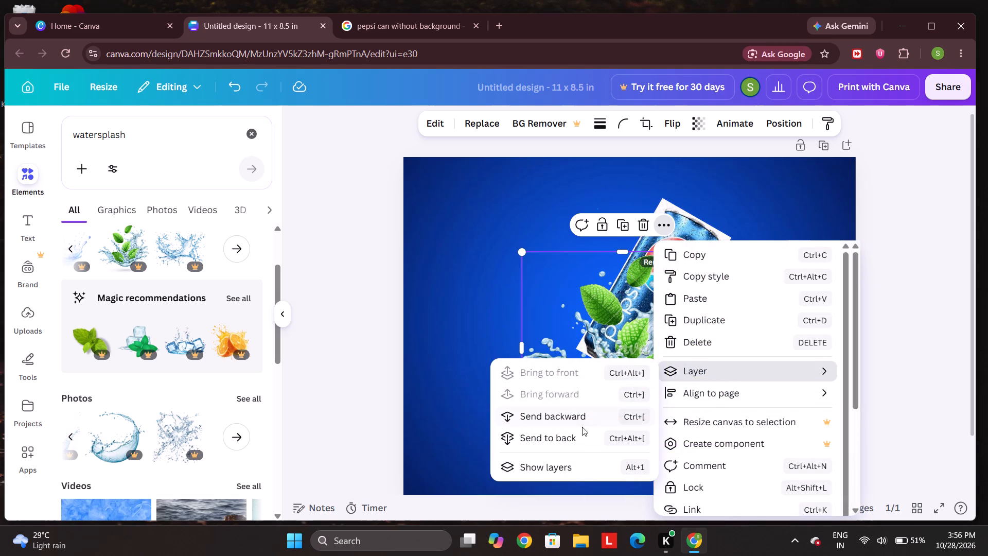
pyautogui.click(576, 414)
pyautogui.click(534, 291)
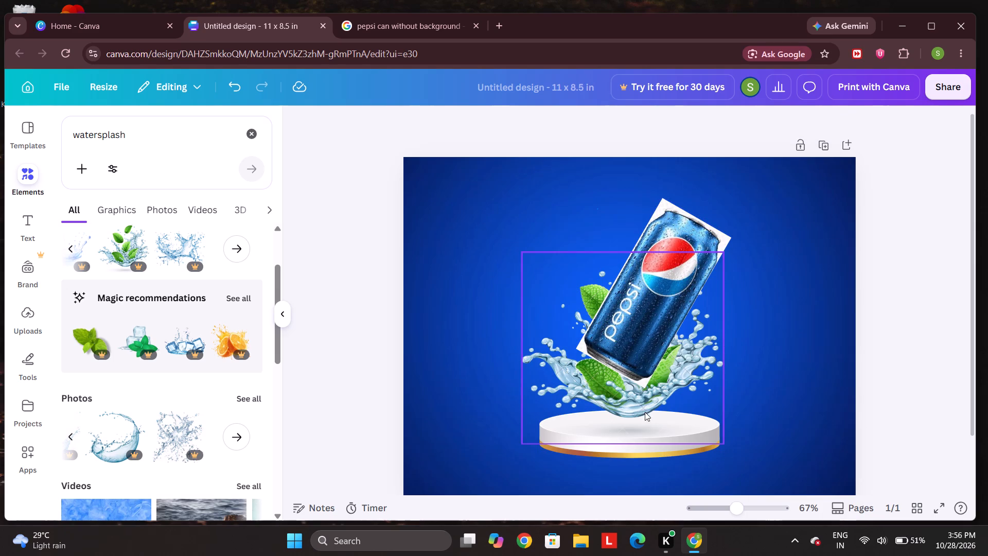
# Enlarge the water splash to about 6.5 in wide and reposition it around the can, with its base touching the podium.
pyautogui.click(637, 398)
pyautogui.moveTo(725, 446); pyautogui.dragTo(767, 491)
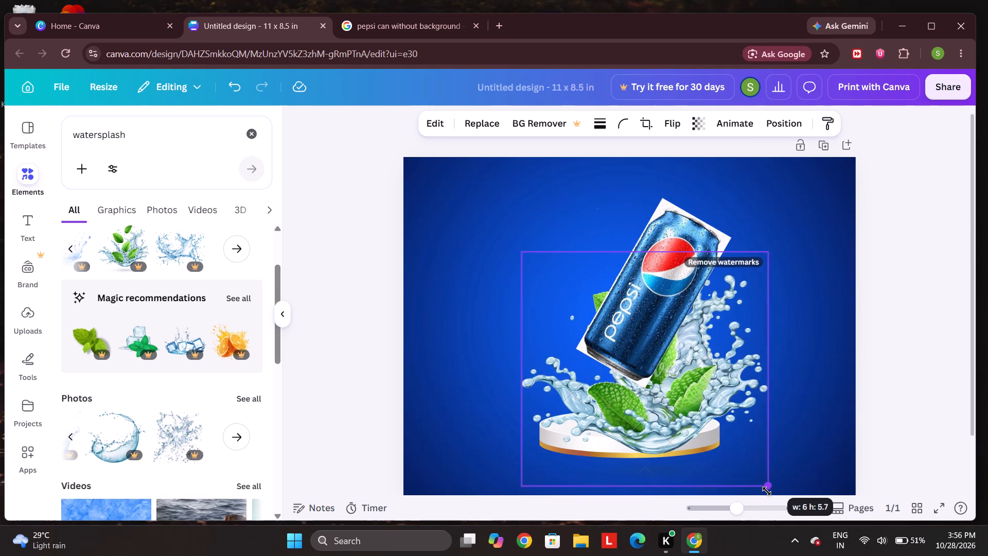
pyautogui.moveTo(767, 491); pyautogui.dragTo(750, 474)
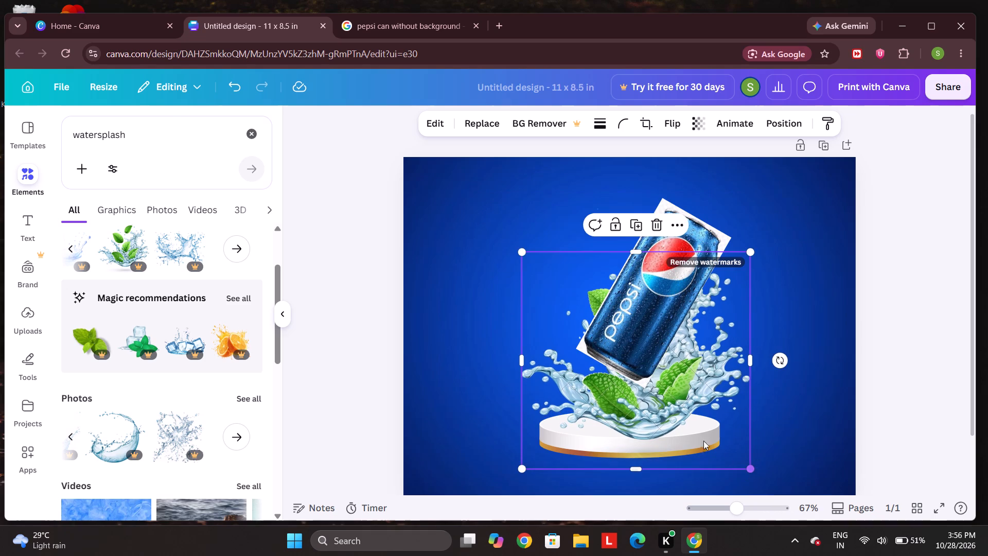
pyautogui.moveTo(646, 404); pyautogui.dragTo(614, 375)
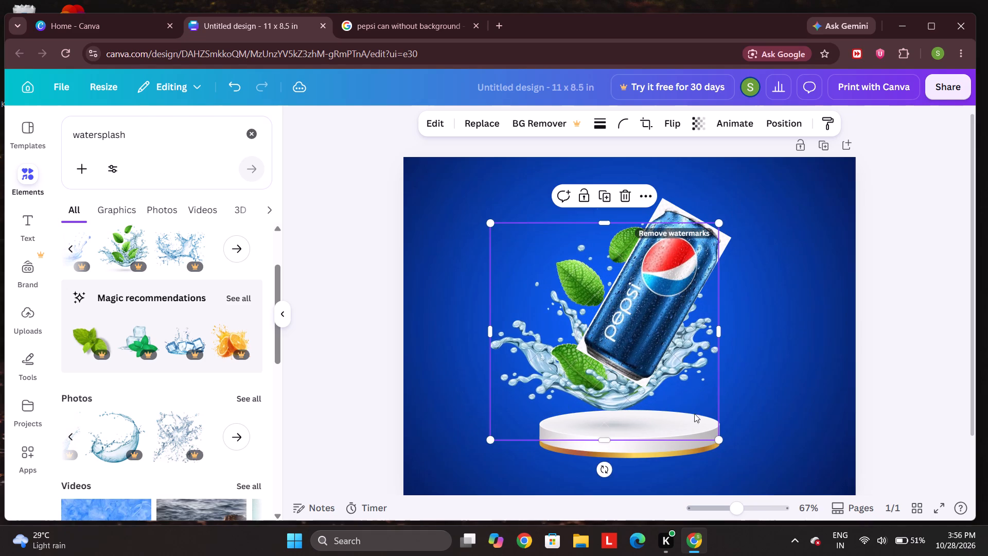
pyautogui.moveTo(721, 440); pyautogui.dragTo(764, 473)
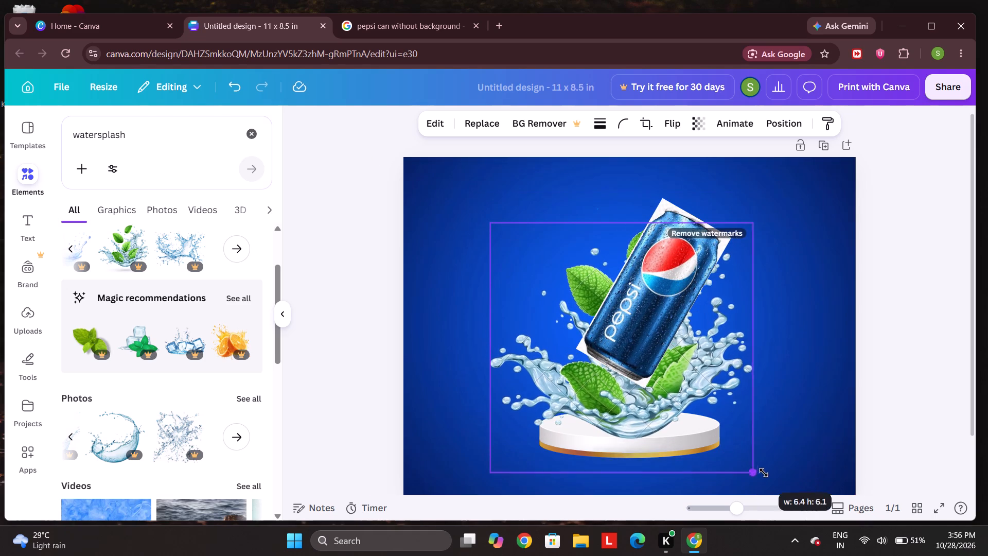
pyautogui.moveTo(764, 473); pyautogui.dragTo(765, 474)
pyautogui.click(682, 400)
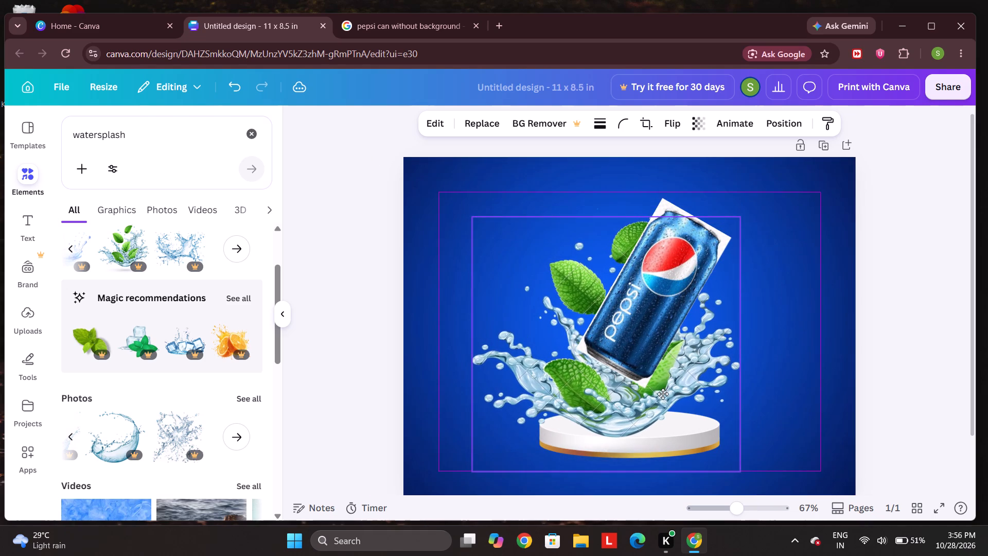
pyautogui.click(662, 393)
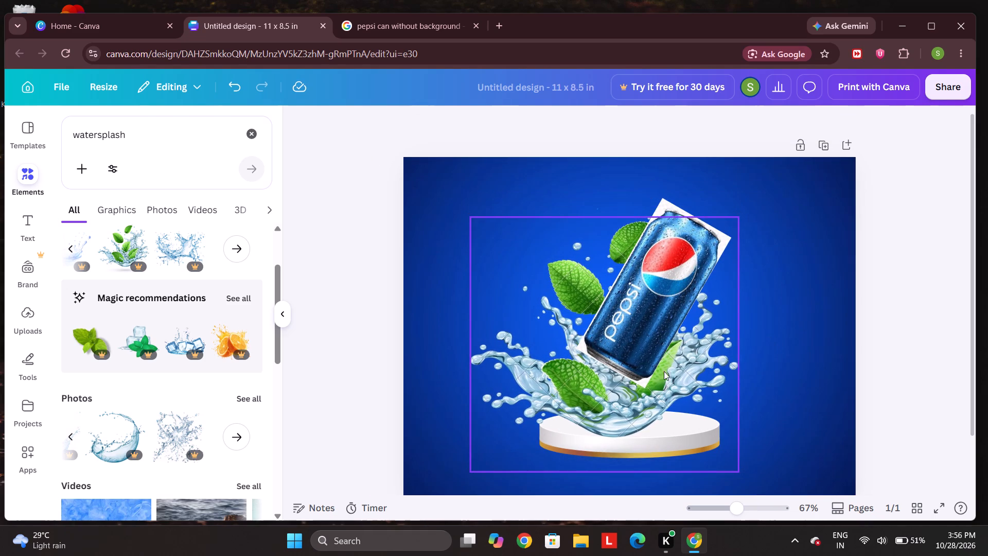
# Nudge the Pepsi can slightly down and to the left, and raise the water splash to just above the podium.
pyautogui.moveTo(663, 288); pyautogui.dragTo(658, 293)
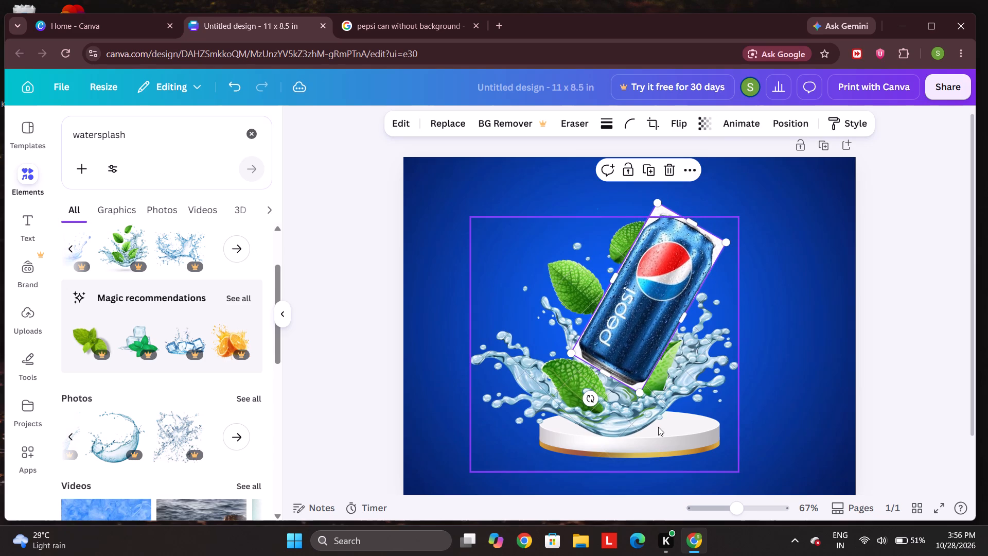
pyautogui.moveTo(660, 438); pyautogui.dragTo(666, 413)
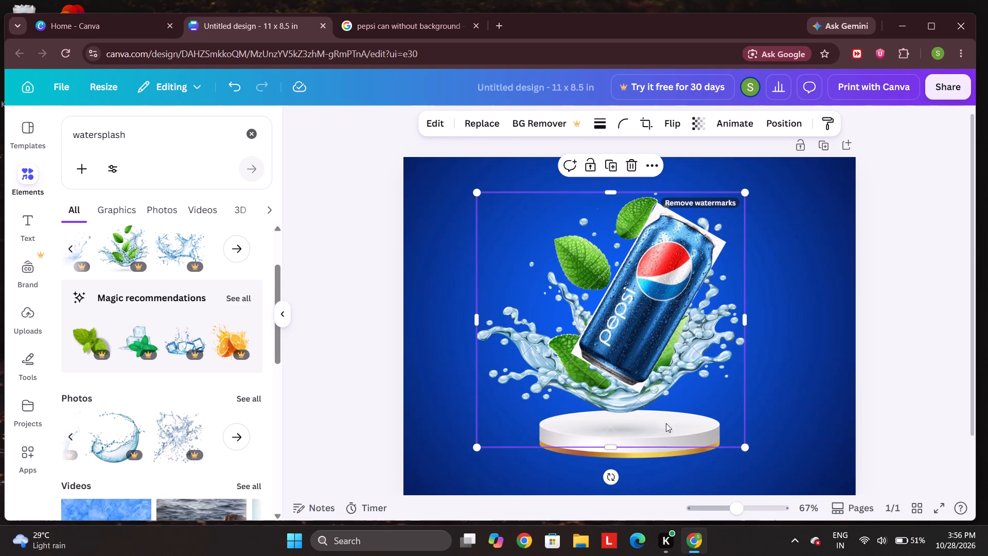
# Move the white podium slightly to the left and down beneath the water splash.
pyautogui.click(662, 445)
pyautogui.click(653, 462)
pyautogui.moveTo(652, 453); pyautogui.dragTo(643, 455)
# Enlarge the water splash further and shift it left so it surrounds the can and its base overlaps the podium top.
pyautogui.click(690, 350)
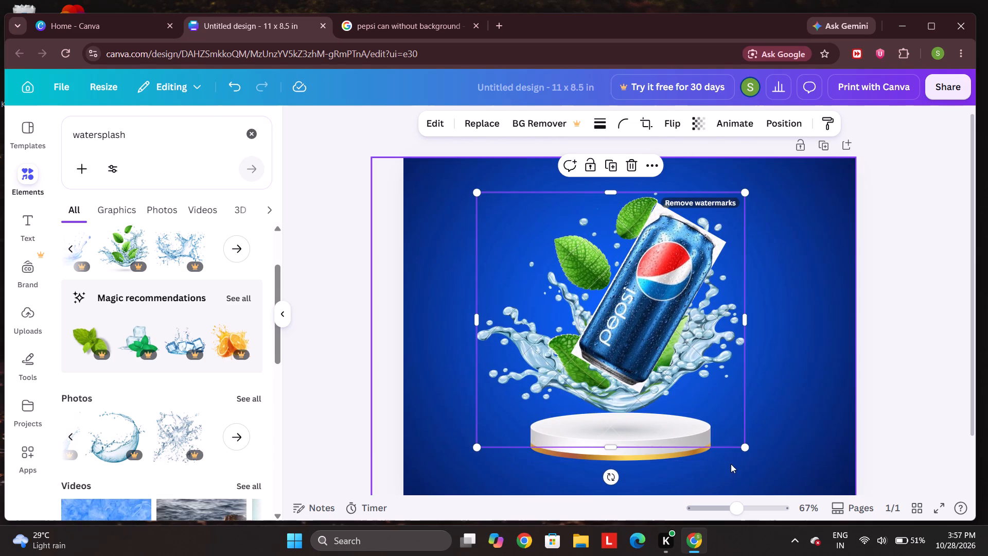
pyautogui.moveTo(742, 449); pyautogui.dragTo(775, 473)
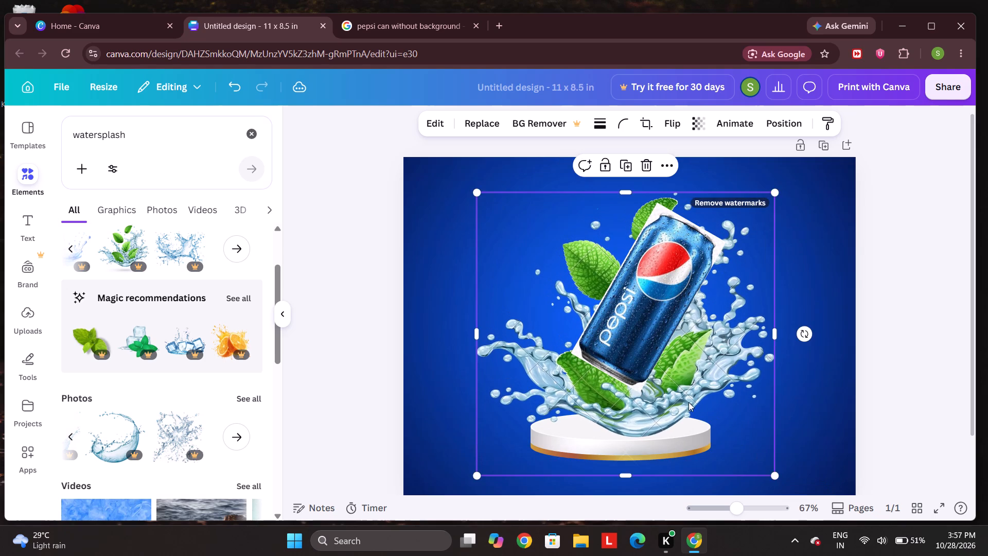
pyautogui.moveTo(689, 402); pyautogui.dragTo(668, 396)
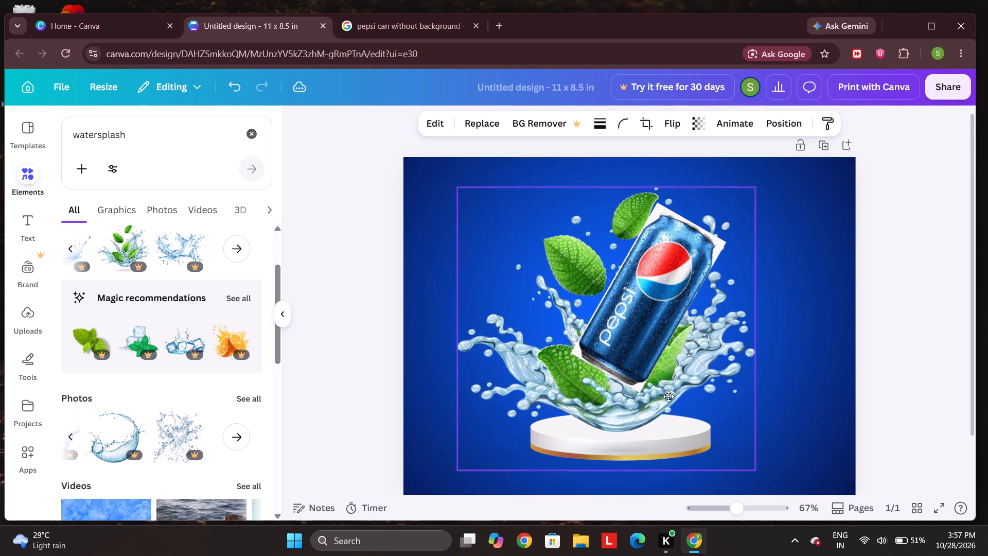
pyautogui.moveTo(668, 396); pyautogui.dragTo(669, 398)
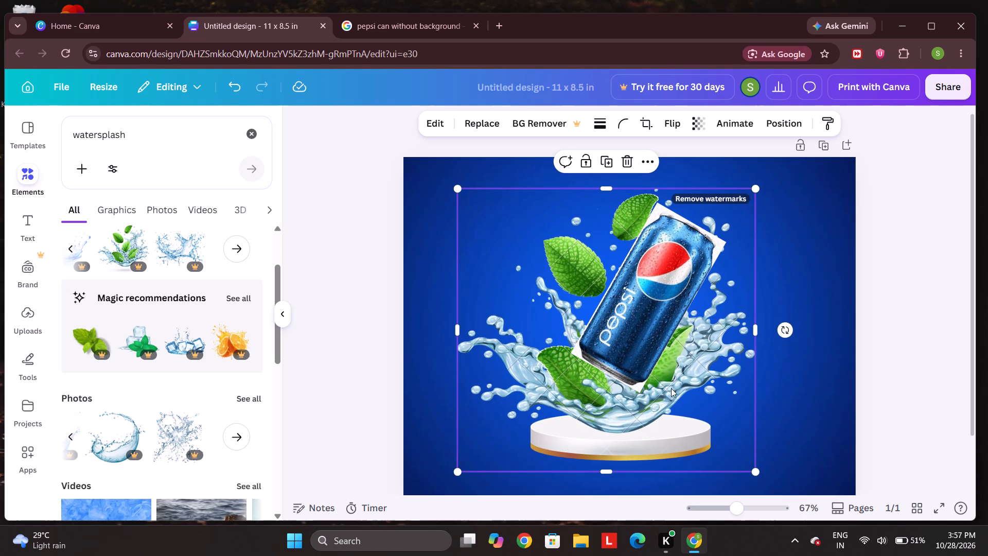
pyautogui.click(668, 385)
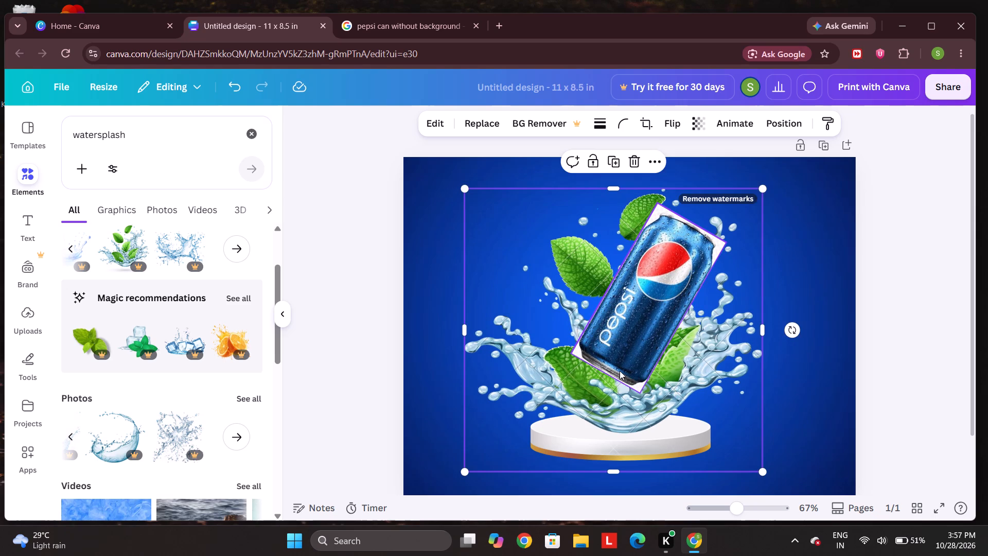
# Lower the tilted Pepsi can into the water splash, with its bottom edge close to the podium.
pyautogui.moveTo(633, 310); pyautogui.dragTo(631, 322)
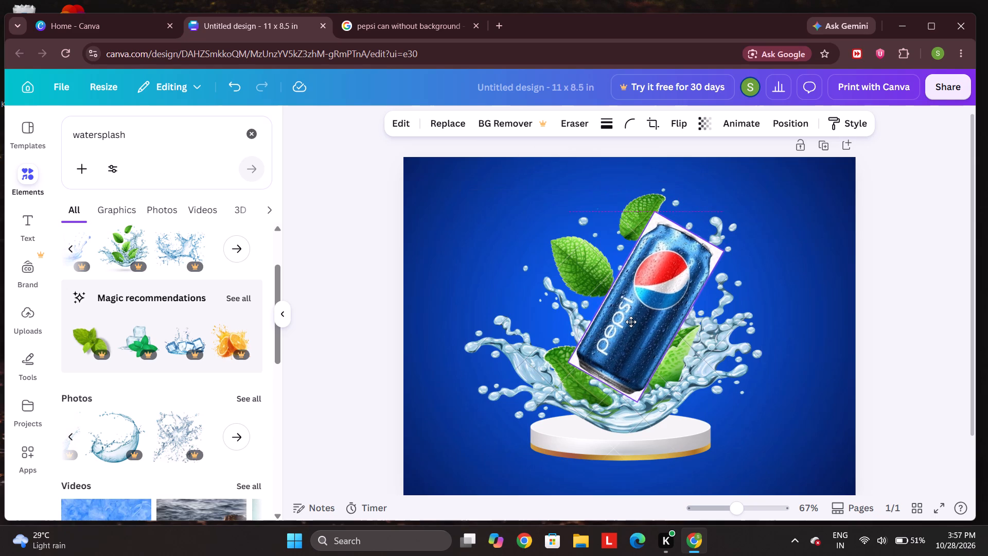
pyautogui.moveTo(631, 322); pyautogui.dragTo(629, 328)
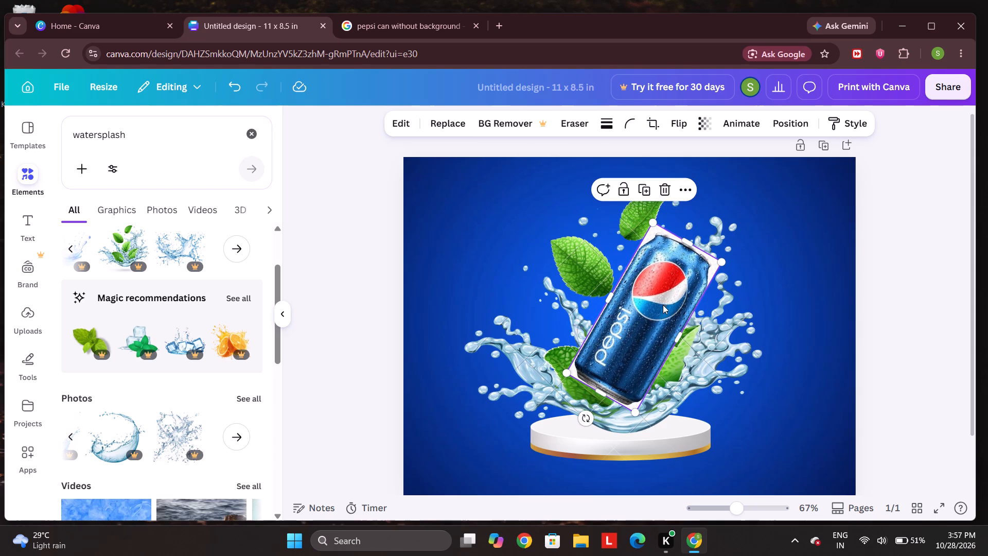
pyautogui.moveTo(664, 303); pyautogui.dragTo(673, 315)
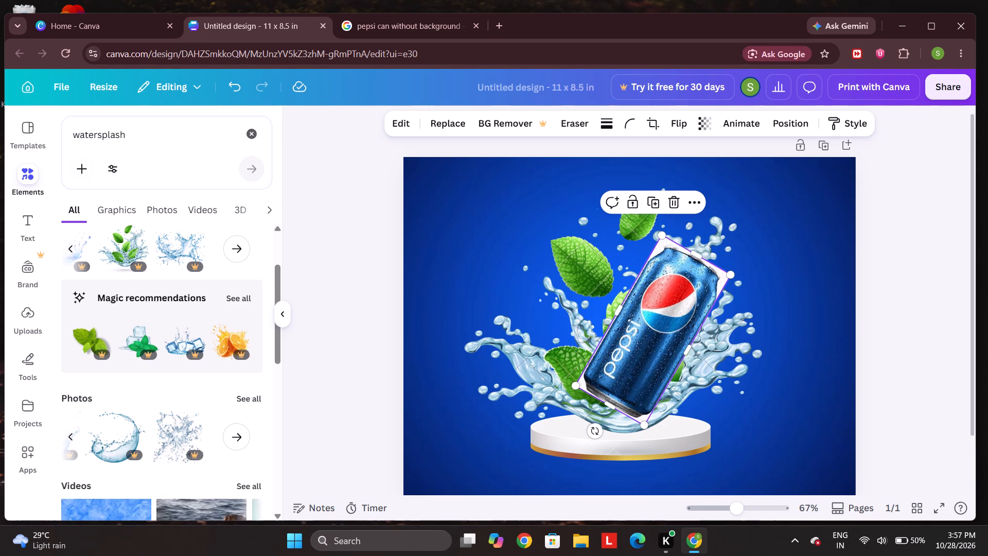
# Search the elements for hand and add the photo of a raised, open hand in natural skin tone to the page.
pyautogui.click(250, 131)
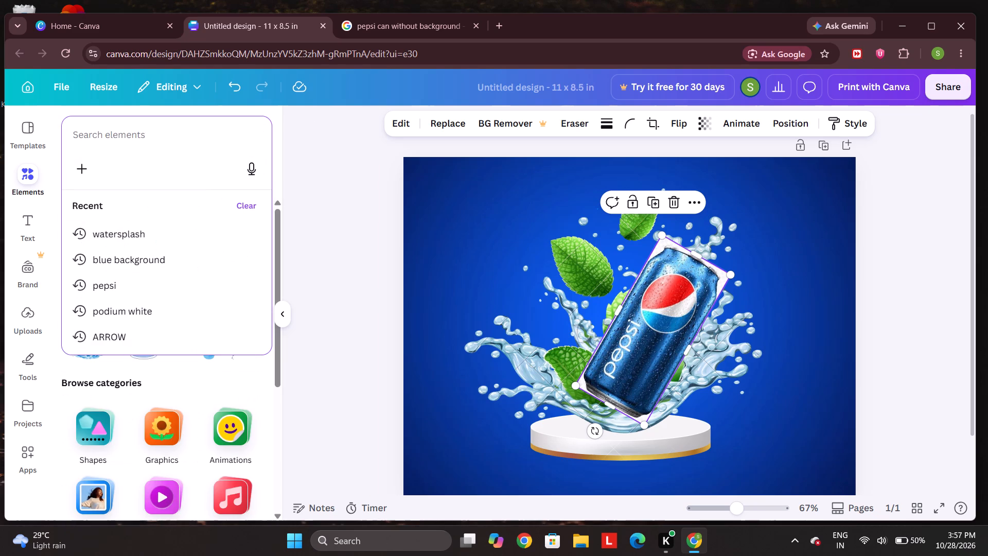
pyautogui.click(172, 134)
pyautogui.press('h')
pyautogui.write('and')
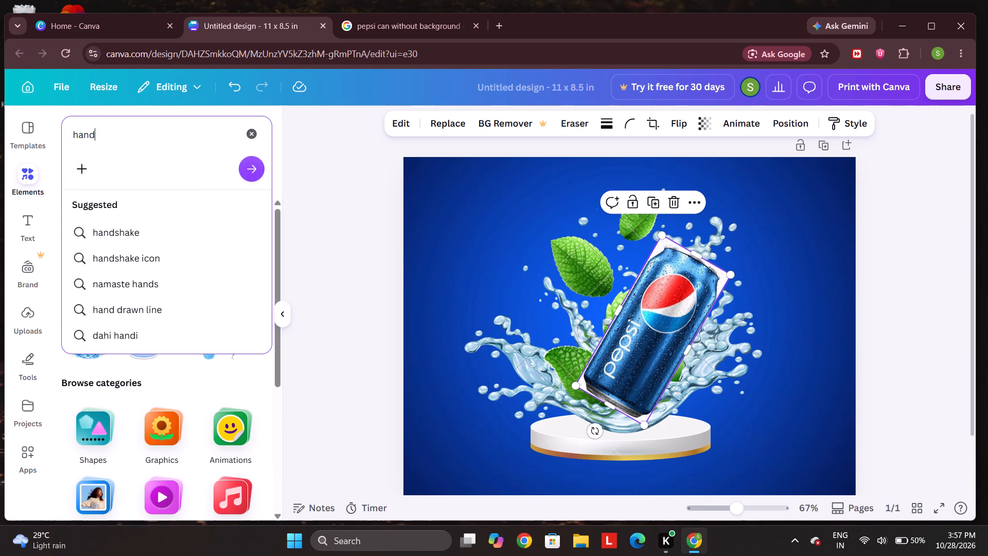
pyautogui.click(250, 165)
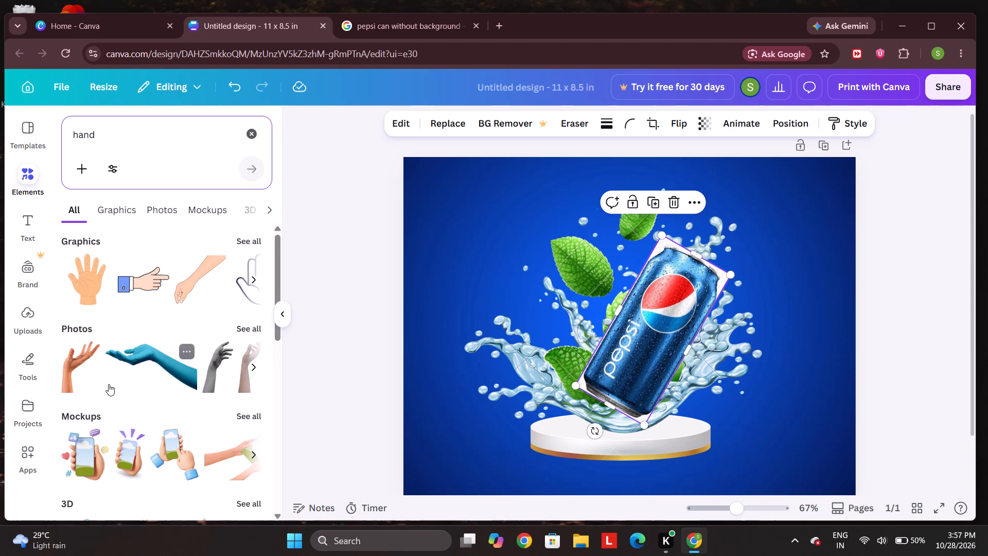
pyautogui.click(73, 371)
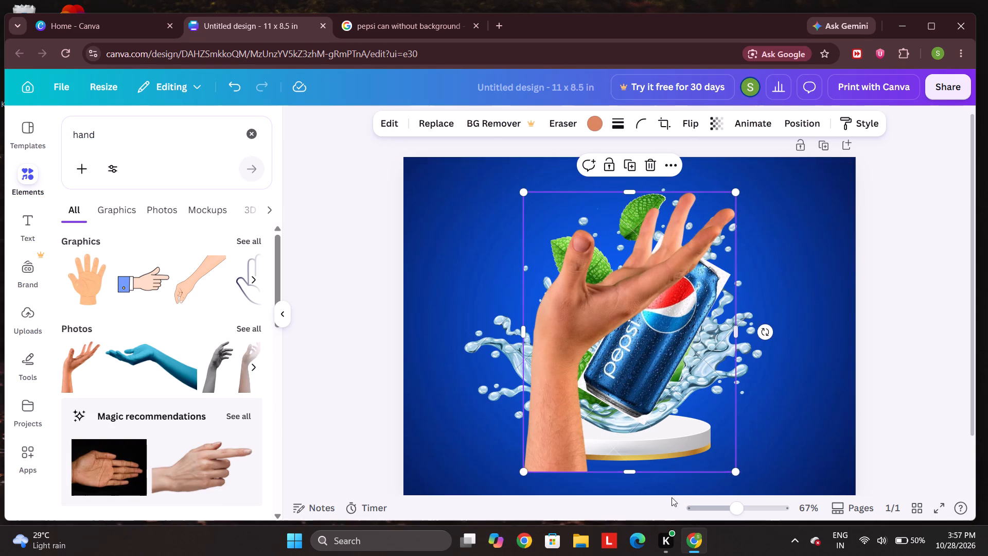
# Shrink the raised open hand to under half its size and move it to the right of the water splash.
pyautogui.moveTo(570, 410); pyautogui.dragTo(483, 409)
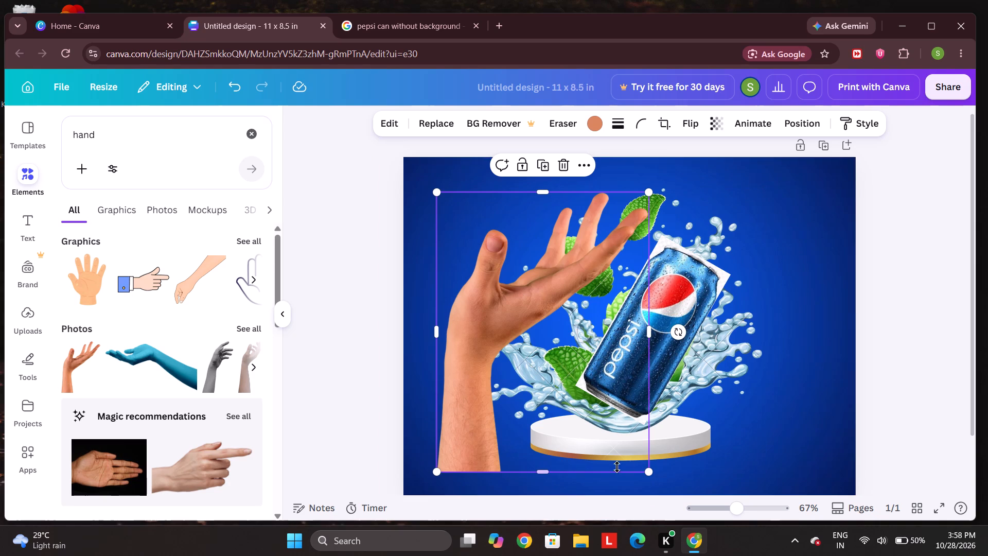
pyautogui.moveTo(650, 472); pyautogui.dragTo(521, 335)
pyautogui.moveTo(440, 257); pyautogui.dragTo(448, 322)
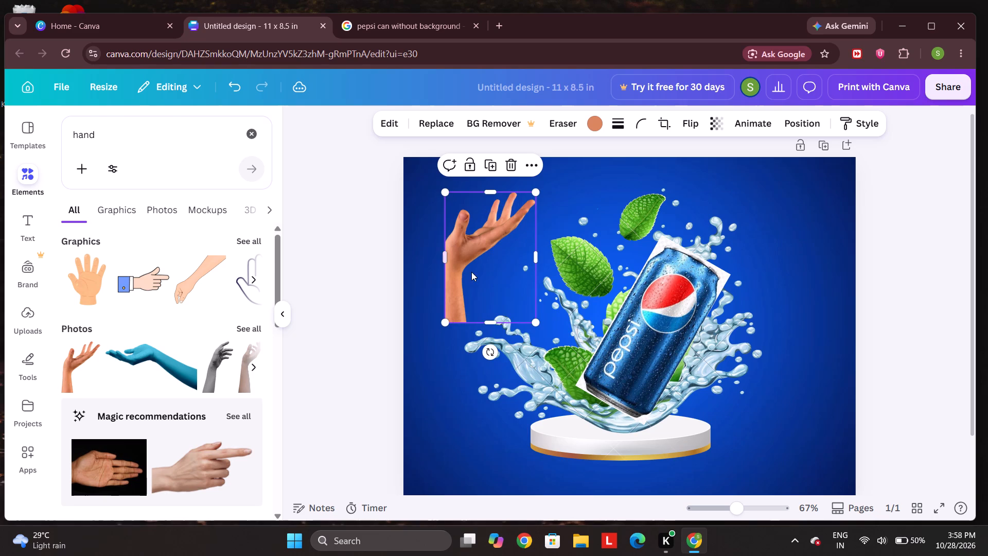
pyautogui.moveTo(443, 262); pyautogui.dragTo(432, 265)
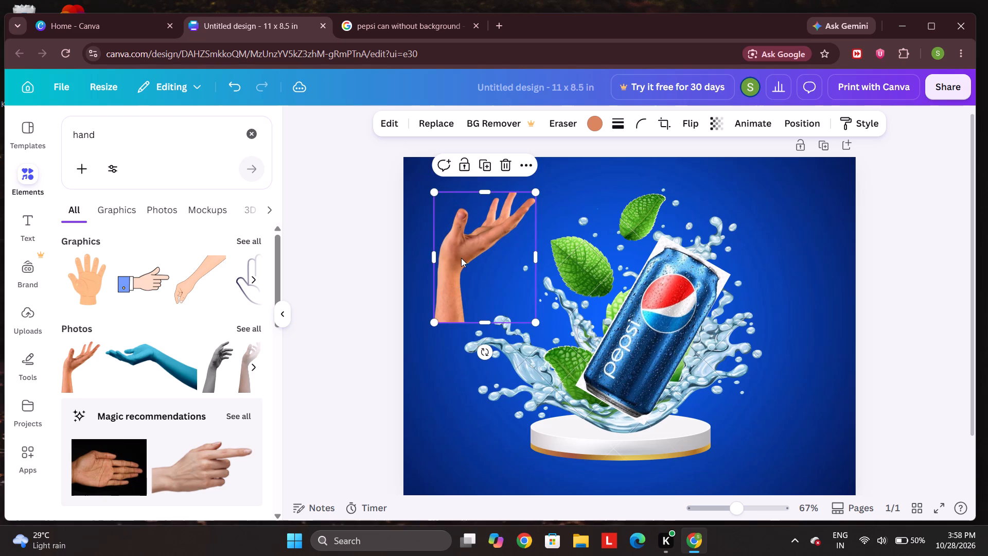
pyautogui.moveTo(463, 257); pyautogui.dragTo(771, 374)
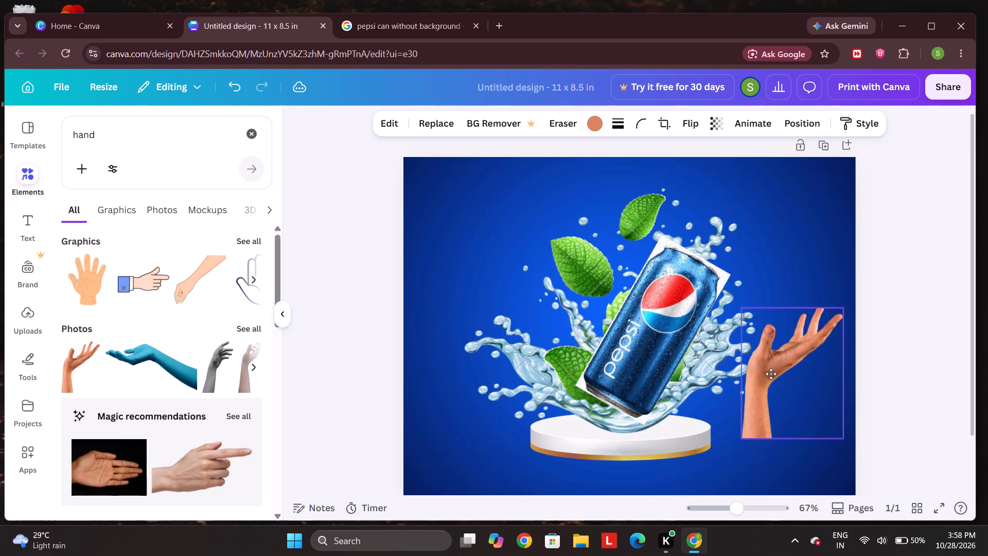
pyautogui.moveTo(771, 374); pyautogui.dragTo(772, 374)
# Rotate the open hand about 90° counterclockwise so its fingers point toward the Pepsi can.
pyautogui.moveTo(790, 463); pyautogui.dragTo(792, 464)
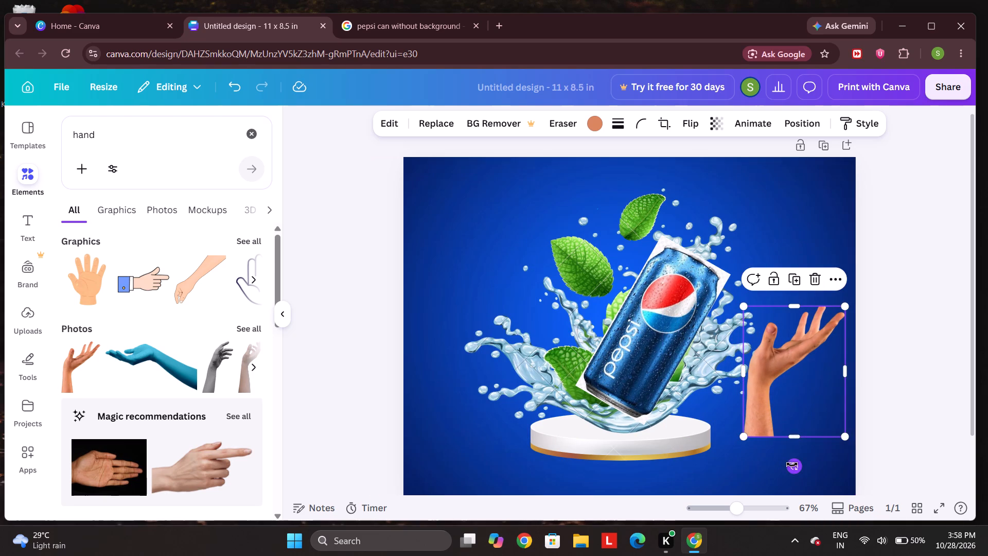
pyautogui.moveTo(792, 464); pyautogui.dragTo(844, 423)
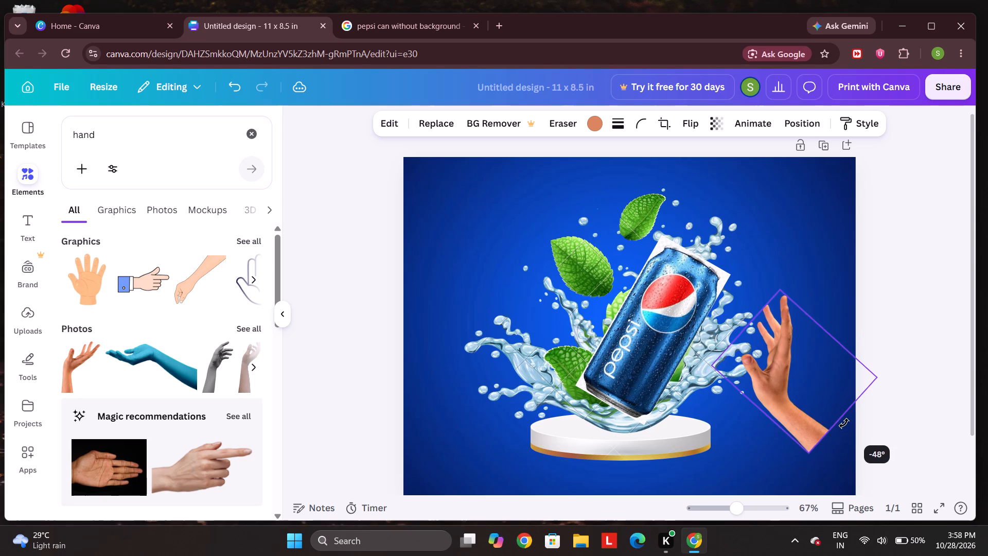
pyautogui.moveTo(844, 423); pyautogui.dragTo(819, 373)
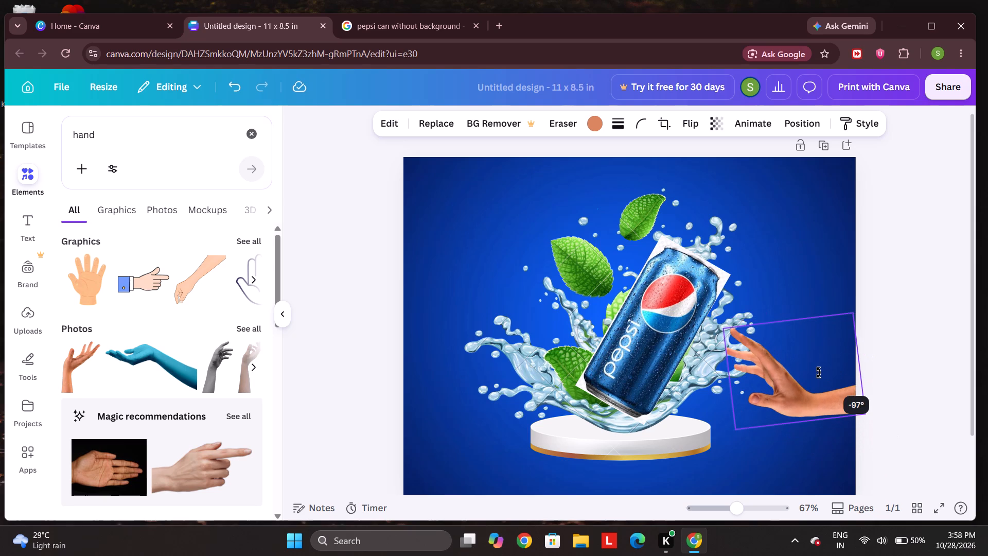
pyautogui.moveTo(819, 373); pyautogui.dragTo(810, 372)
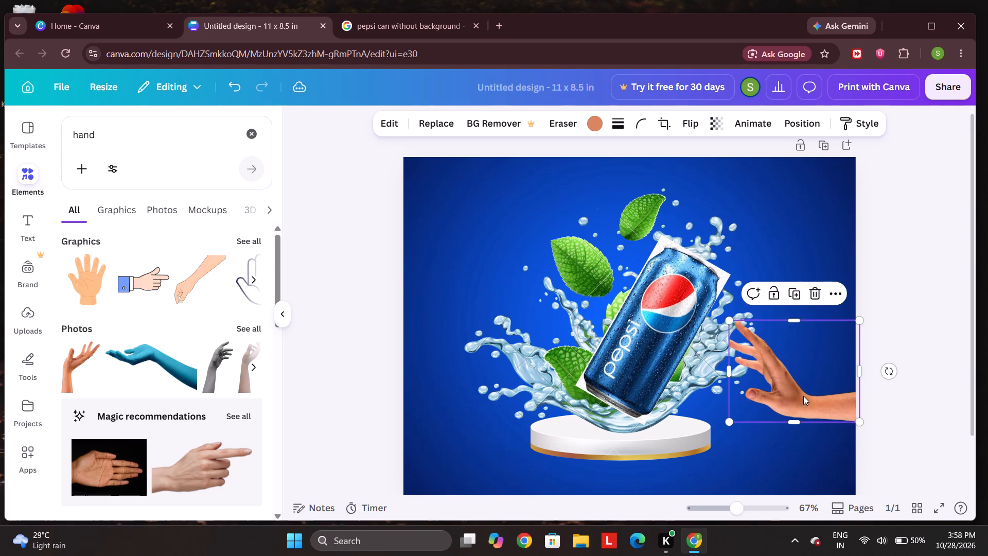
# Shrink the rotated hand slightly and place it with its wrist at the page's right edge and fingertips beside the splash.
pyautogui.moveTo(803, 396); pyautogui.dragTo(786, 372)
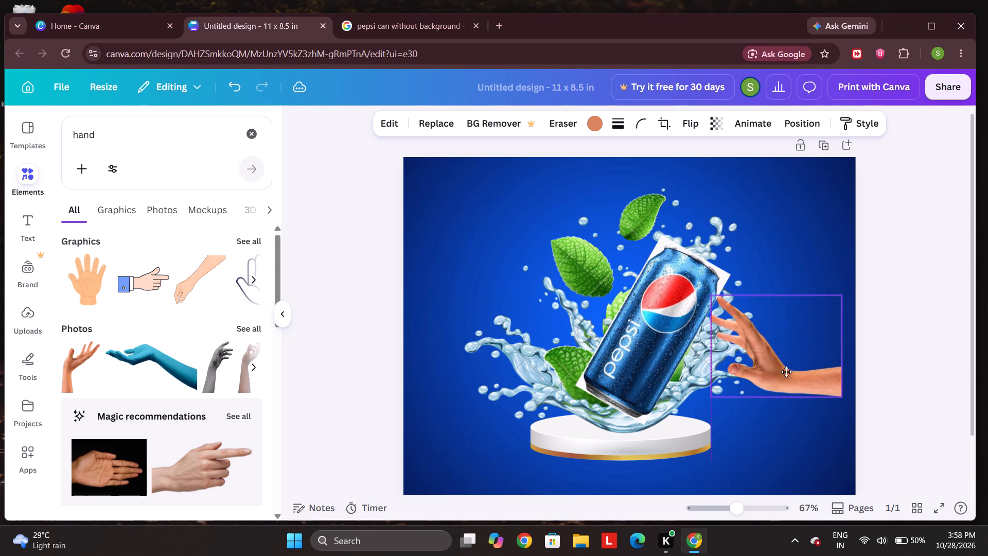
pyautogui.moveTo(786, 372); pyautogui.dragTo(774, 368)
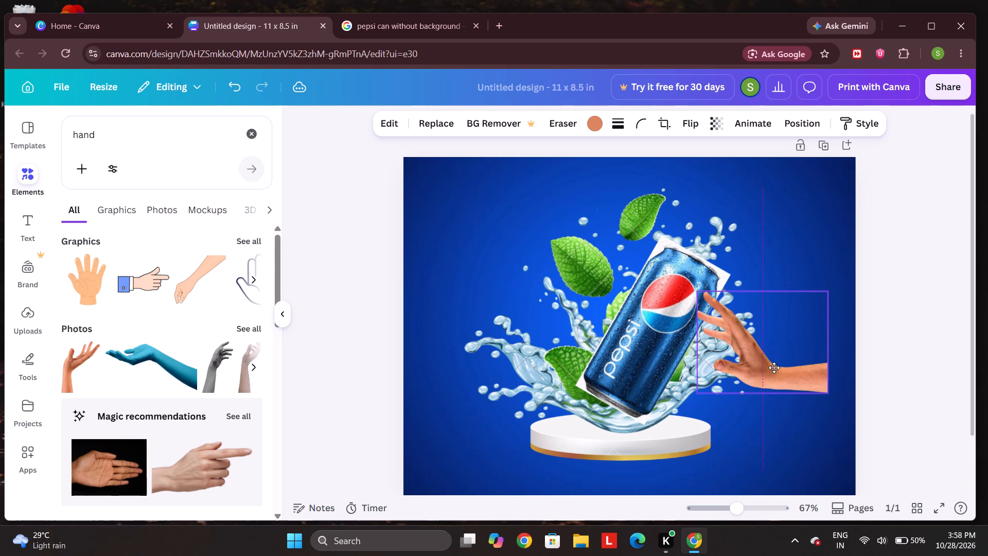
pyautogui.moveTo(774, 368); pyautogui.dragTo(777, 367)
pyautogui.hscroll(-2, 224, 272)
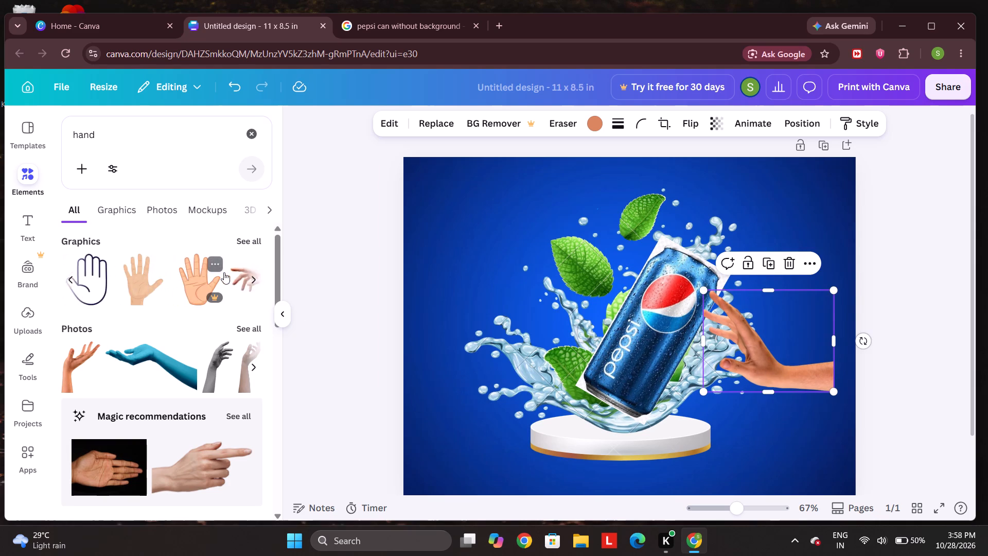
pyautogui.hscroll(-2, 224, 272)
pyautogui.hscroll(-1, 220, 322)
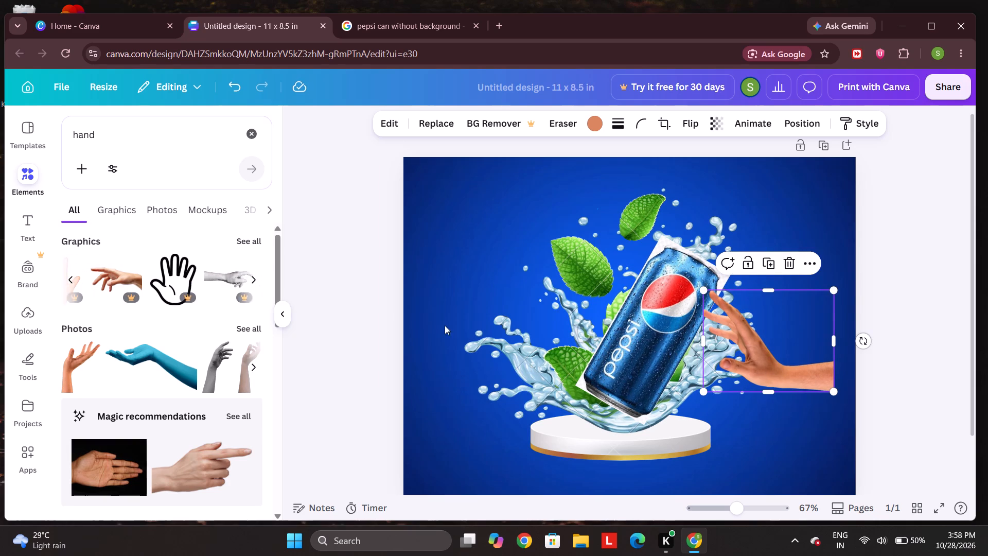
pyautogui.hscroll(-1, 445, 325)
pyautogui.moveTo(784, 362); pyautogui.dragTo(808, 360)
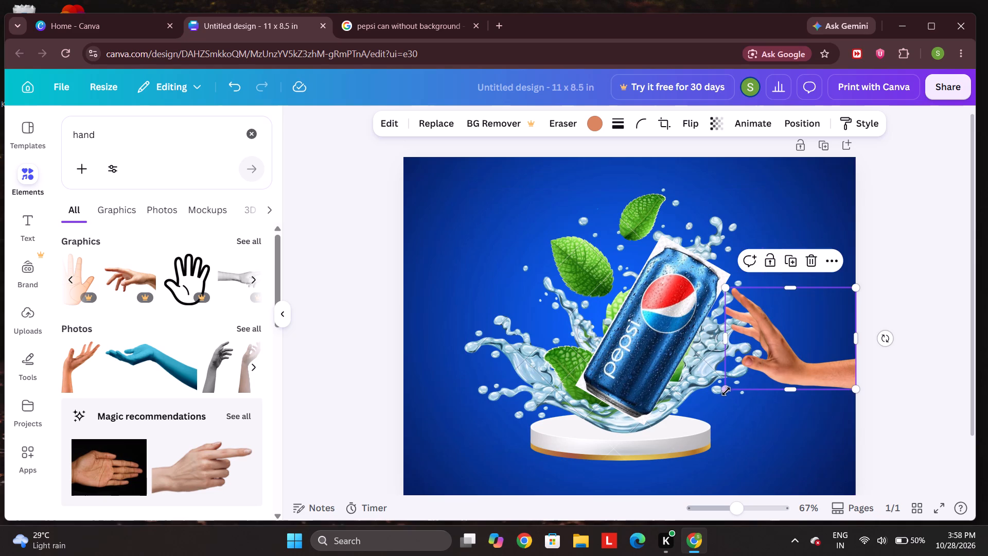
pyautogui.moveTo(726, 391); pyautogui.dragTo(745, 374)
pyautogui.moveTo(796, 339); pyautogui.dragTo(797, 340)
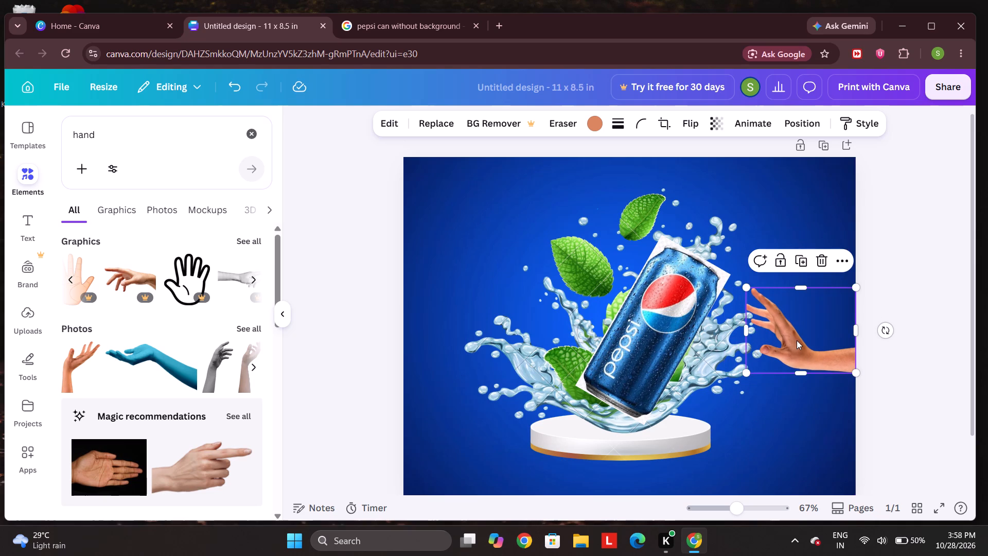
pyautogui.moveTo(797, 340); pyautogui.dragTo(799, 346)
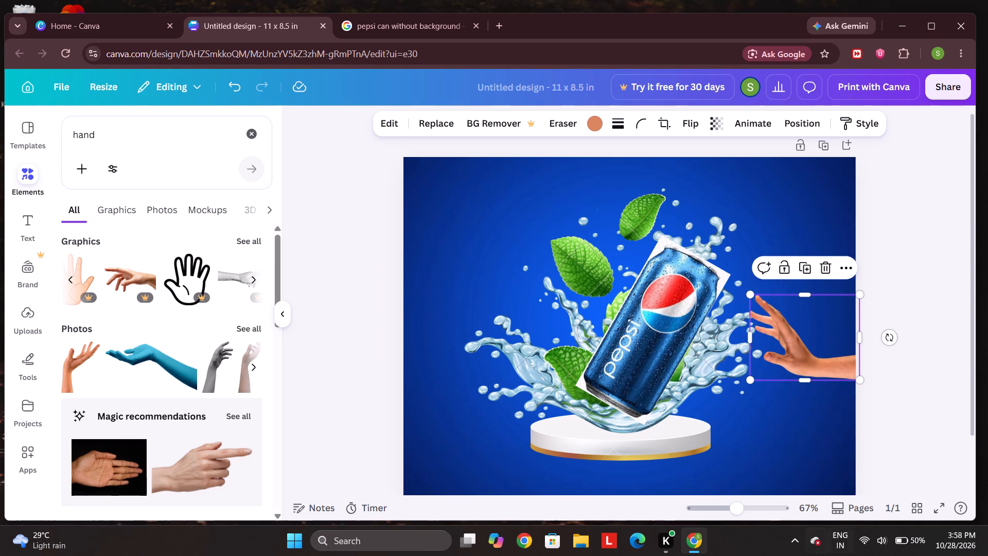
pyautogui.click(806, 435)
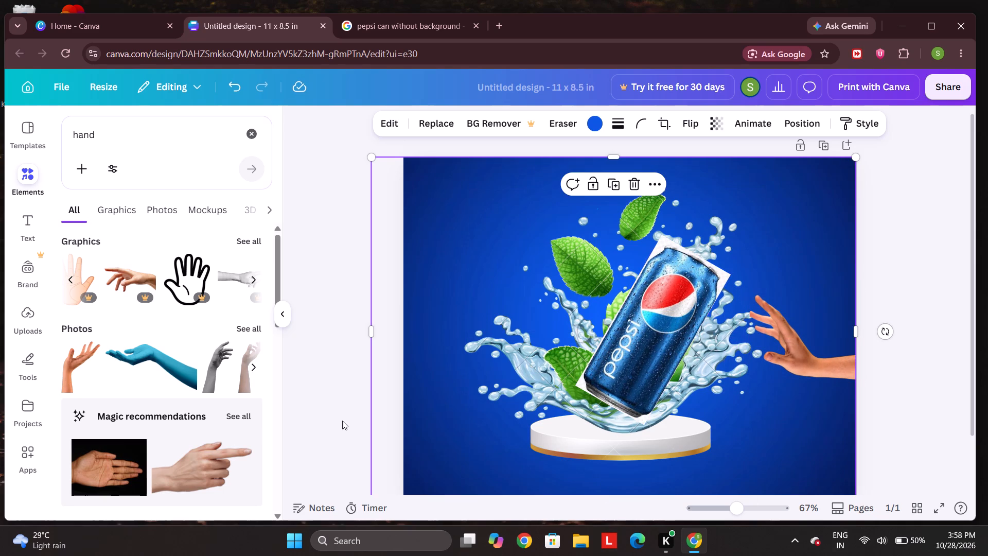
# Browse the hand results and add the photo of a hand pointing its index finger sideways to the page.
pyautogui.scroll(-2, 144, 352)
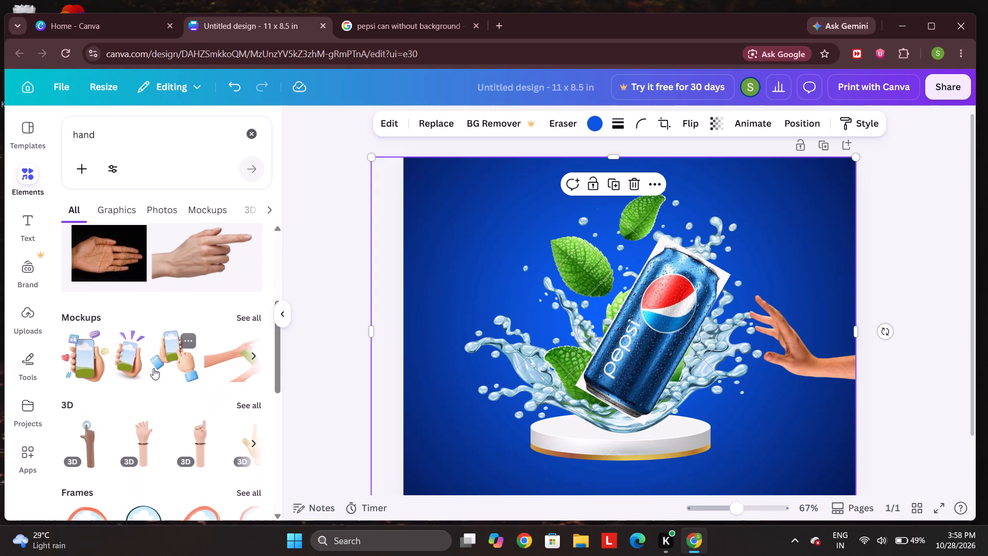
pyautogui.scroll(-2, 153, 368)
pyautogui.scroll(2, 198, 464)
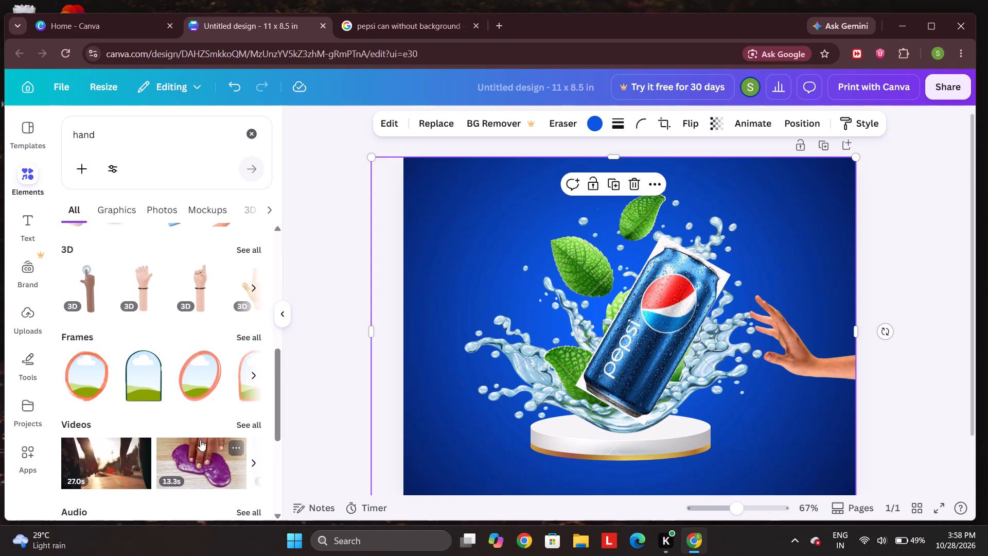
pyautogui.scroll(2, 200, 440)
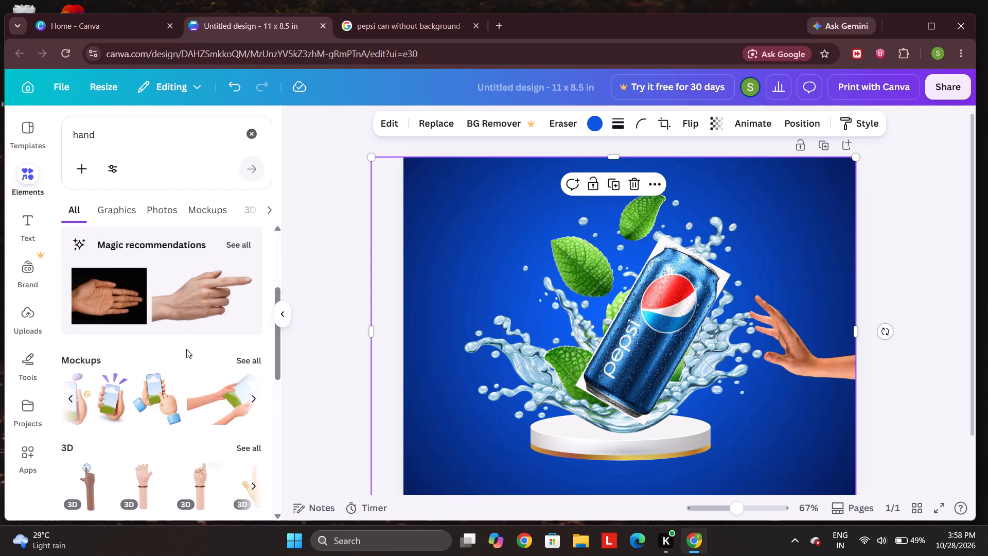
pyautogui.scroll(2, 186, 349)
pyautogui.click(203, 348)
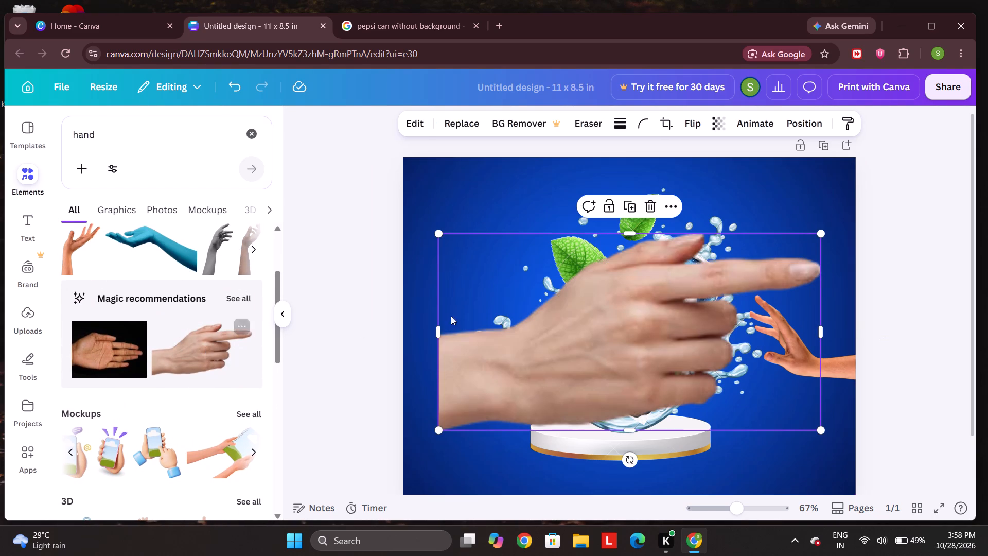
# Shrink the pointing hand and place it across the page's left edge, with its finger reaching toward the water splash.
pyautogui.moveTo(820, 433); pyautogui.dragTo(765, 403)
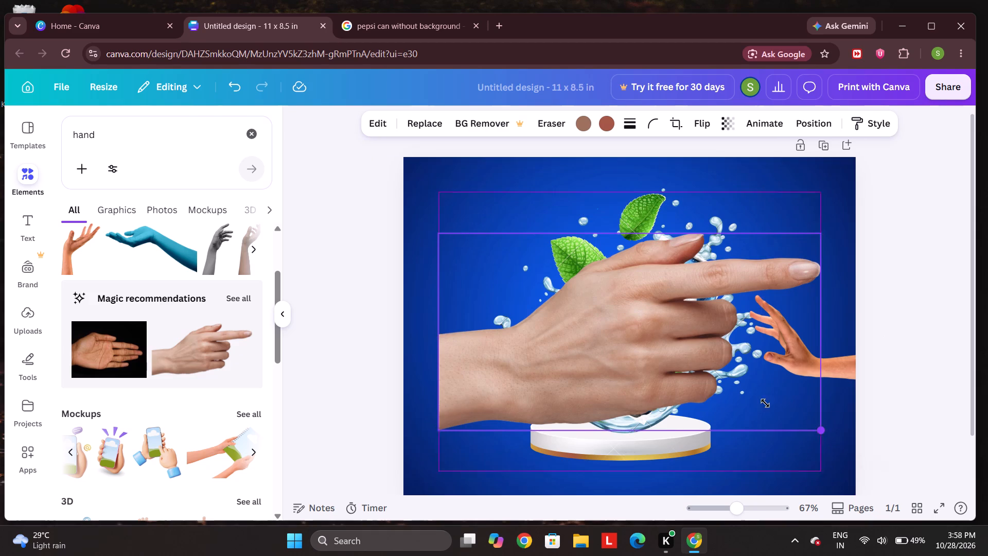
pyautogui.moveTo(765, 403); pyautogui.dragTo(574, 327)
pyautogui.moveTo(506, 285); pyautogui.dragTo(464, 332)
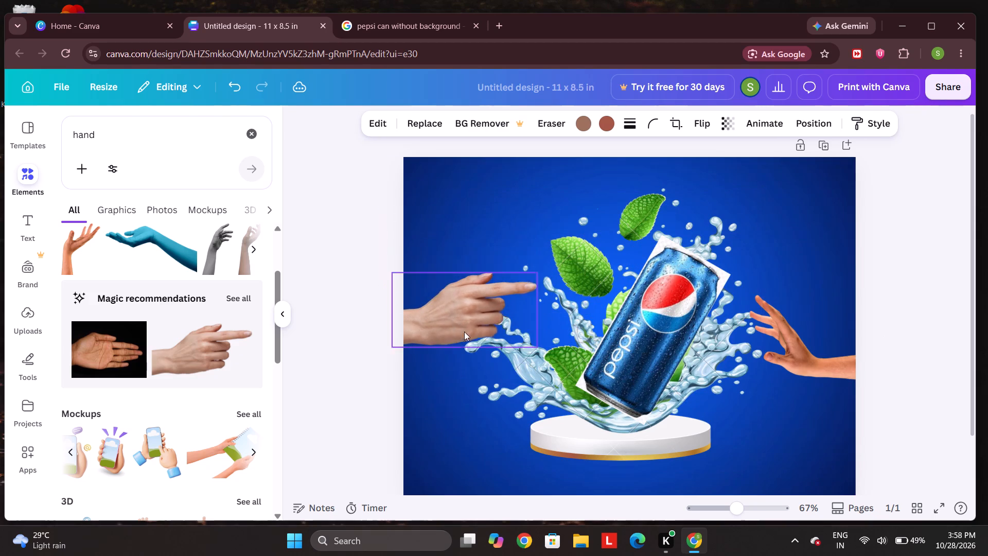
pyautogui.moveTo(464, 332); pyautogui.dragTo(461, 329)
pyautogui.moveTo(473, 322); pyautogui.dragTo(467, 328)
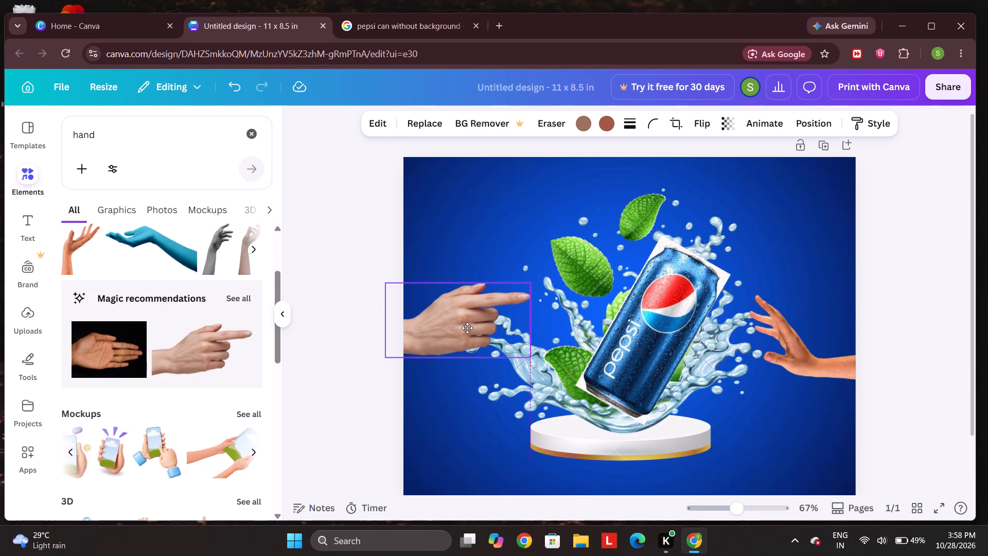
pyautogui.moveTo(467, 328); pyautogui.dragTo(464, 343)
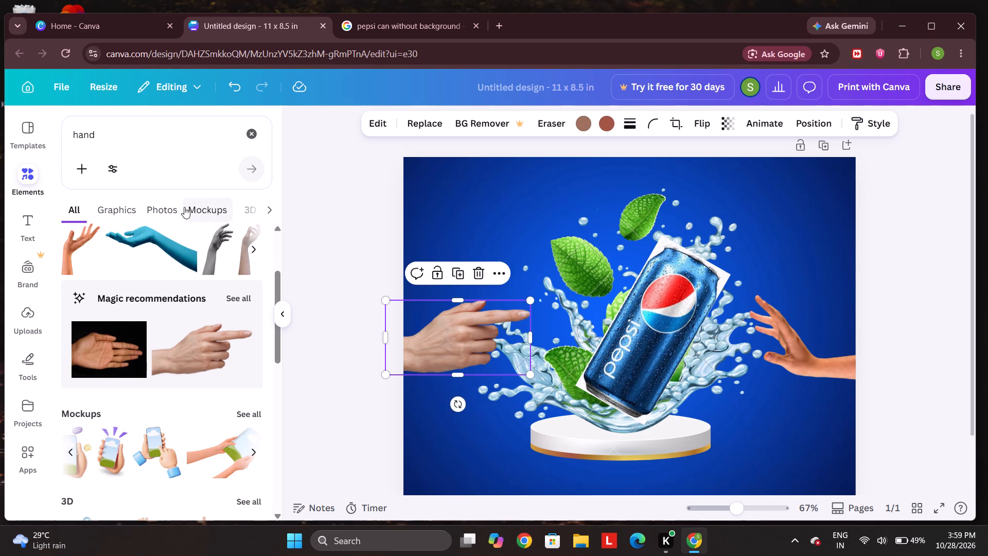
# Search the elements for cola.
pyautogui.hscroll(-3, 152, 210)
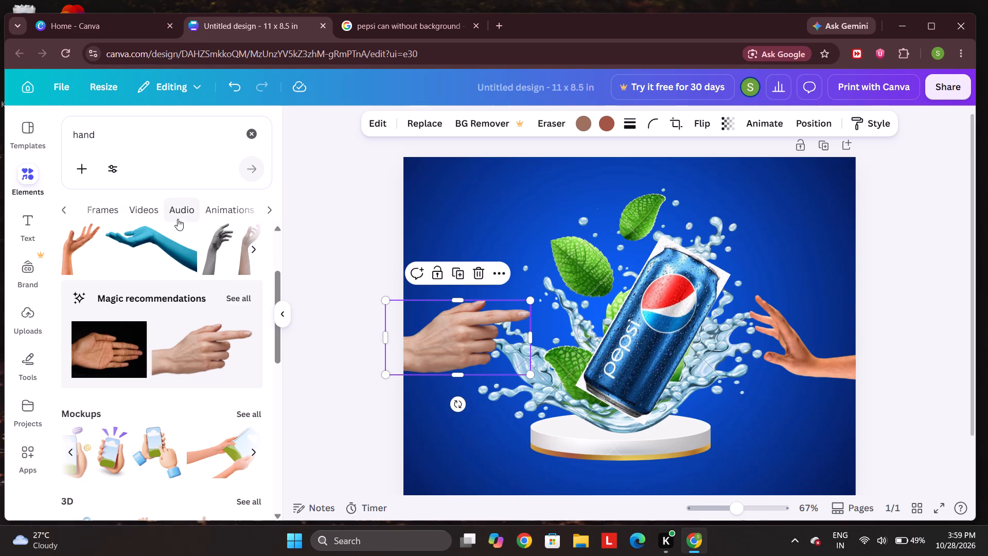
pyautogui.click(245, 134)
pyautogui.hscroll(1, 245, 135)
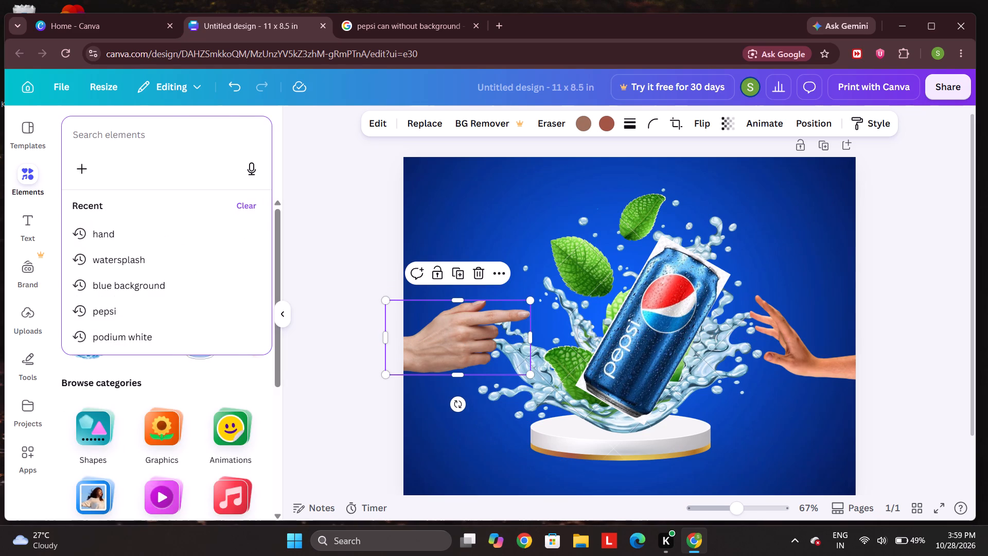
pyautogui.hscroll(1, 245, 135)
pyautogui.click(225, 137)
pyautogui.write('cola')
pyautogui.press('Return')
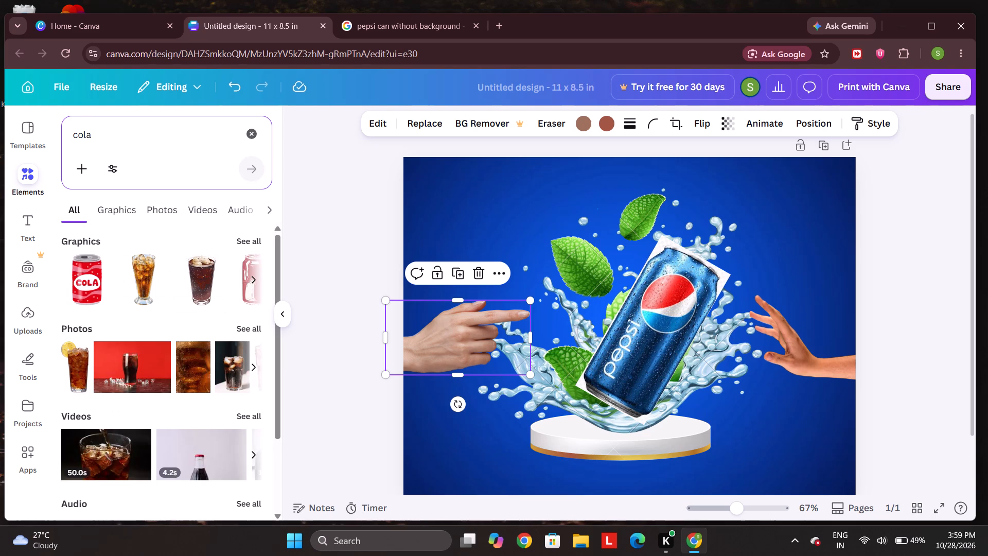
pyautogui.moveTo(193, 249); pyautogui.dragTo(201, 185, button='right')
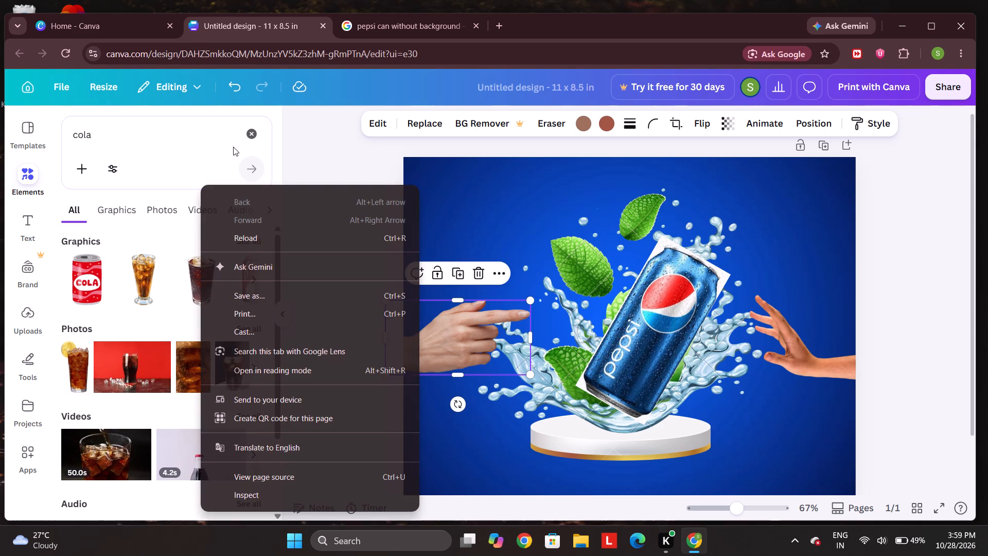
# Search the elements for glass and add the photo of the empty clear tumbler to the page.
pyautogui.click(246, 140)
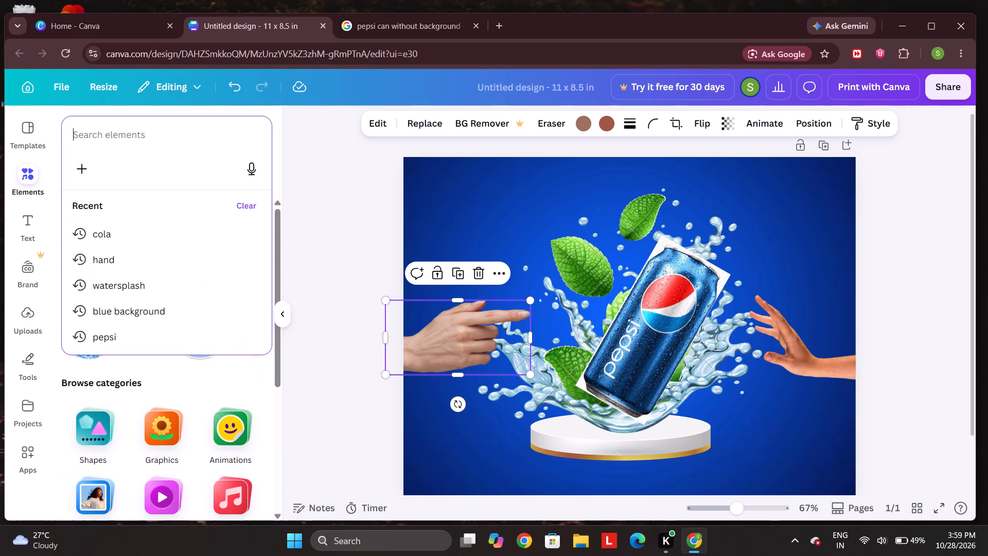
pyautogui.press('g')
pyautogui.write('lass')
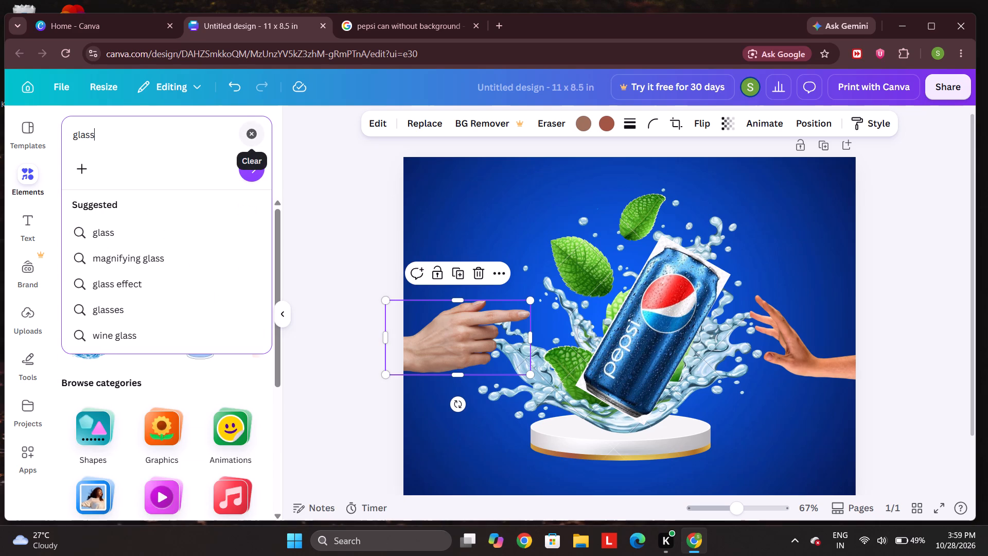
pyautogui.press('Return')
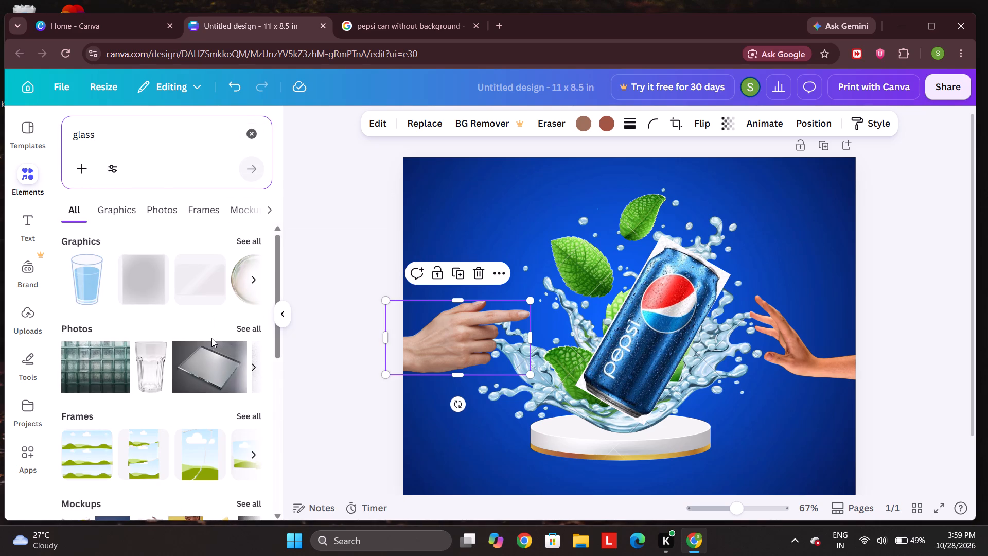
pyautogui.click(257, 277)
pyautogui.click(257, 277)
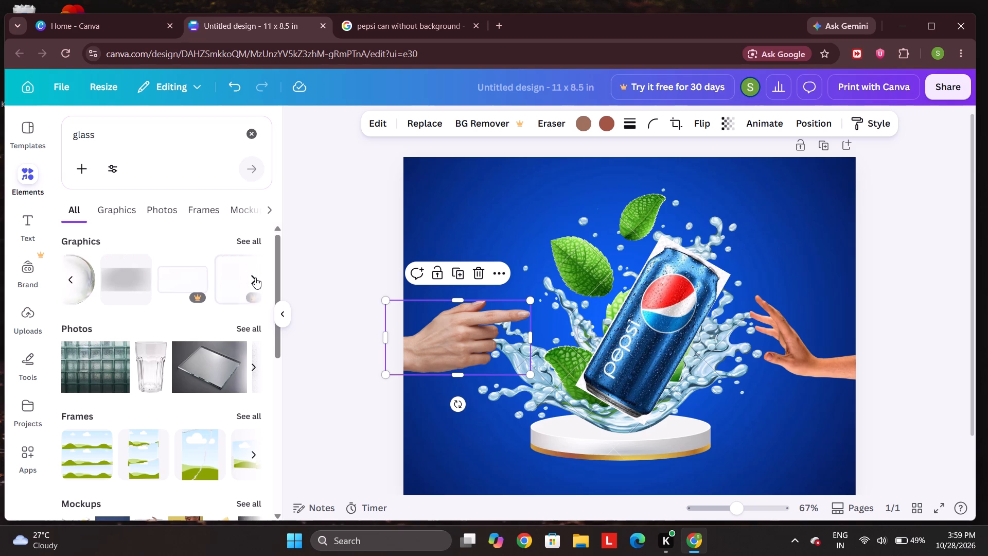
pyautogui.click(253, 277)
pyautogui.scroll(-3, 147, 166)
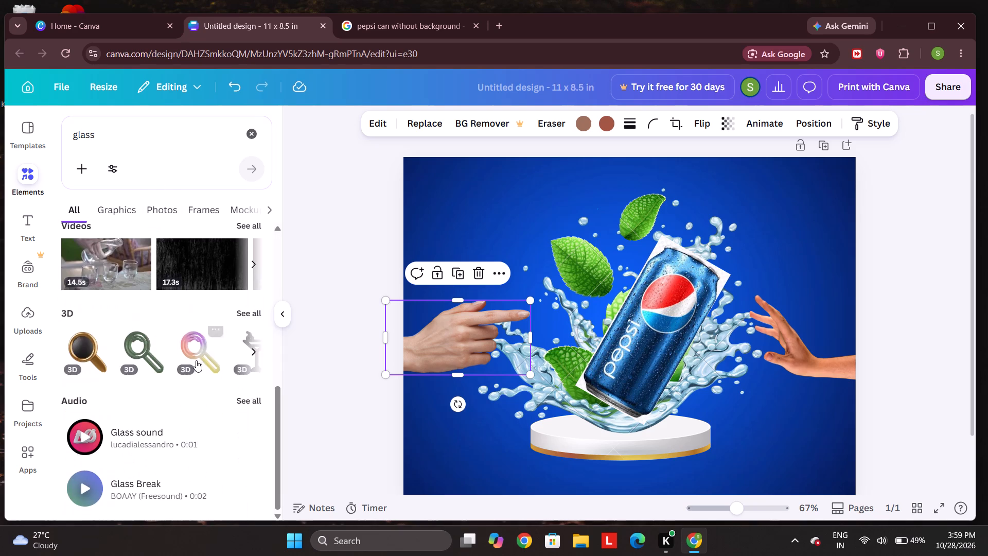
pyautogui.scroll(-1, 196, 360)
pyautogui.scroll(4, 196, 358)
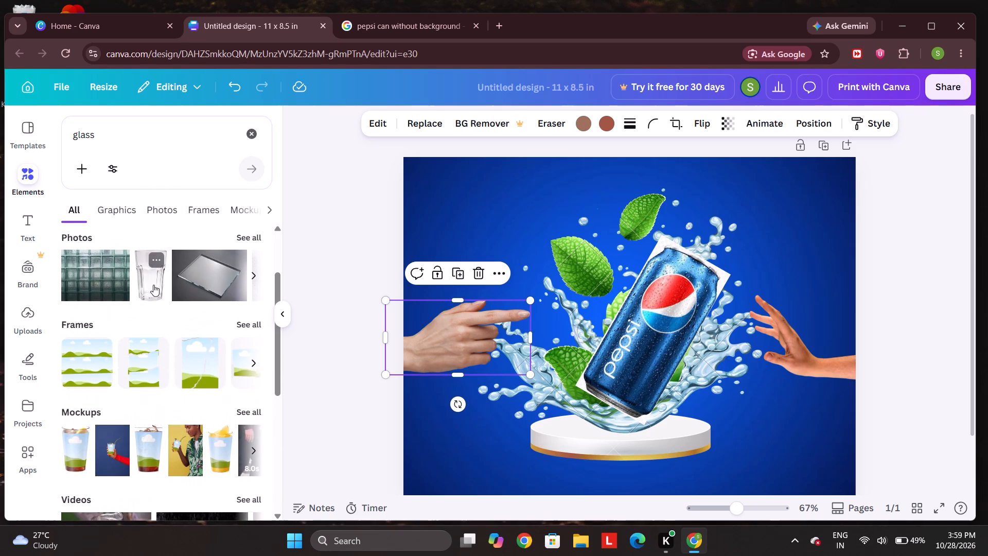
pyautogui.click(153, 285)
# Shrink the tumbler to a little over the hand's height and place it upright beside the splash, just below the right-hand hand.
pyautogui.moveTo(717, 471); pyautogui.dragTo(599, 378)
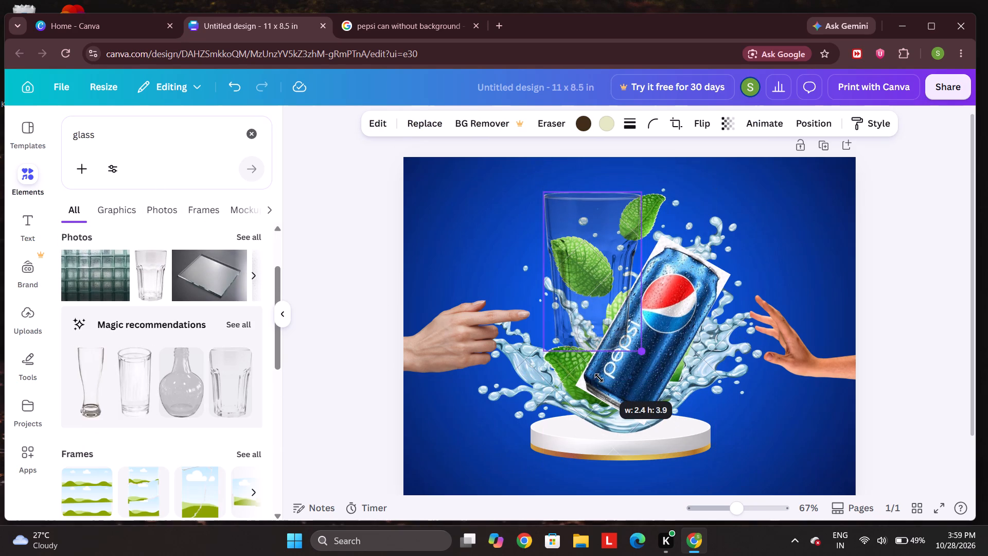
pyautogui.moveTo(599, 378); pyautogui.dragTo(558, 324)
pyautogui.moveTo(567, 246); pyautogui.dragTo(764, 423)
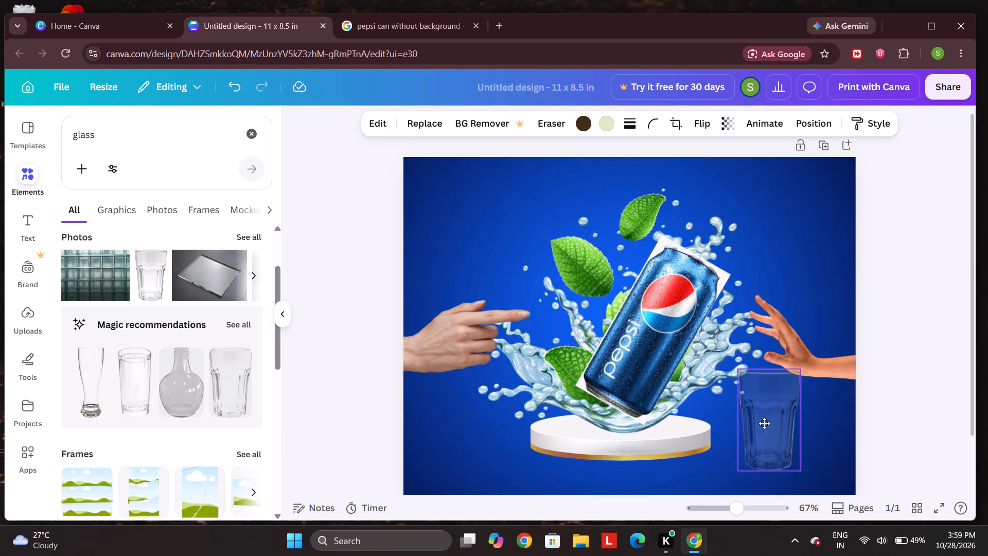
pyautogui.moveTo(764, 423); pyautogui.dragTo(764, 424)
pyautogui.moveTo(804, 471); pyautogui.dragTo(787, 455)
pyautogui.moveTo(764, 412); pyautogui.dragTo(738, 323)
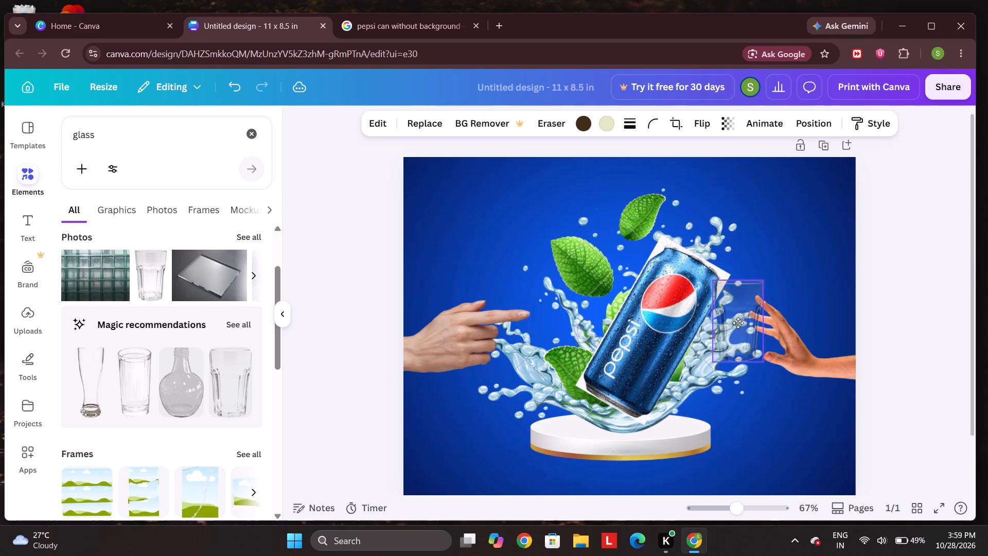
pyautogui.moveTo(738, 323); pyautogui.dragTo(470, 270)
pyautogui.moveTo(493, 308); pyautogui.dragTo(505, 332)
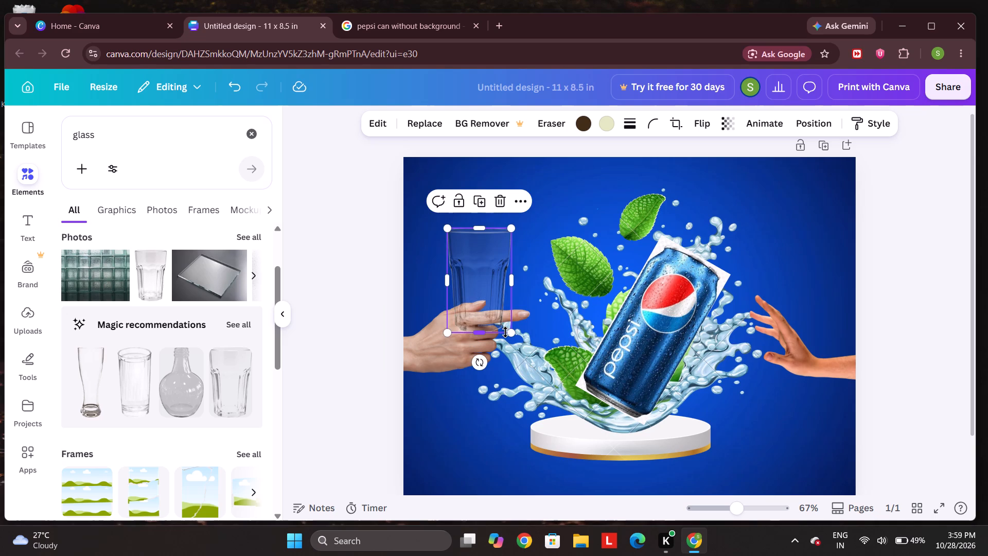
pyautogui.moveTo(474, 279); pyautogui.dragTo(740, 366)
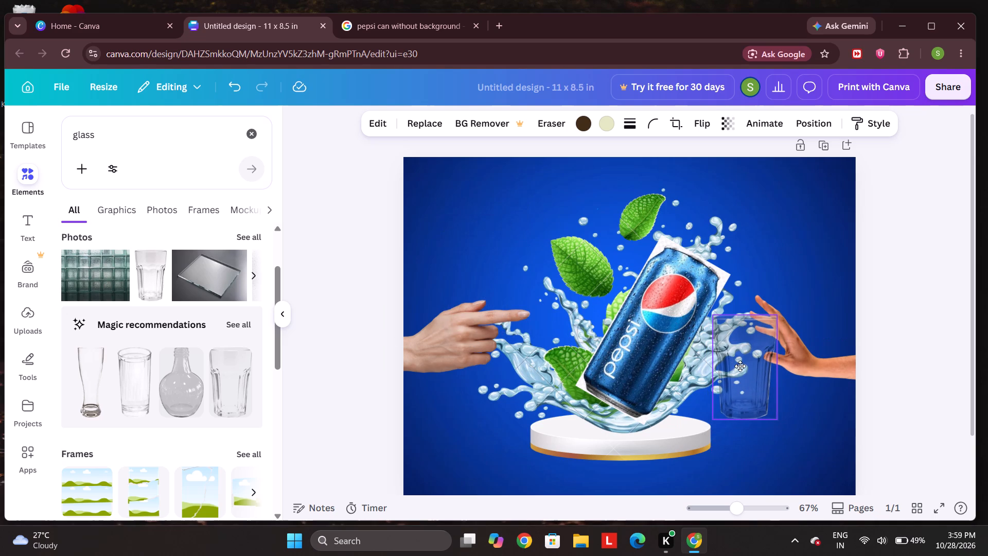
pyautogui.moveTo(740, 366); pyautogui.dragTo(739, 368)
# Tilt the tumbler so its mouth faces the can and shift it slightly away from the can.
pyautogui.moveTo(737, 459); pyautogui.dragTo(739, 458)
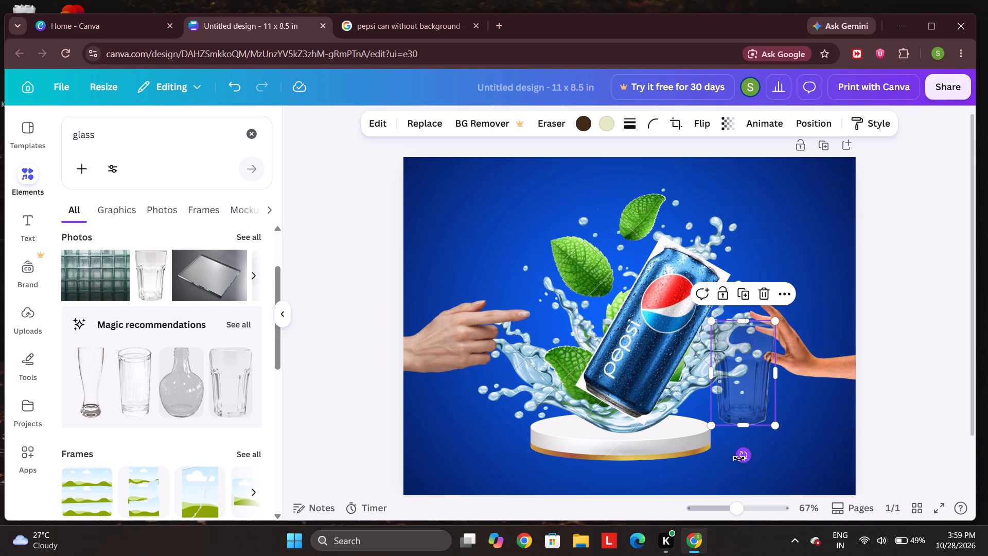
pyautogui.moveTo(739, 458); pyautogui.dragTo(783, 428)
pyautogui.moveTo(755, 383); pyautogui.dragTo(775, 404)
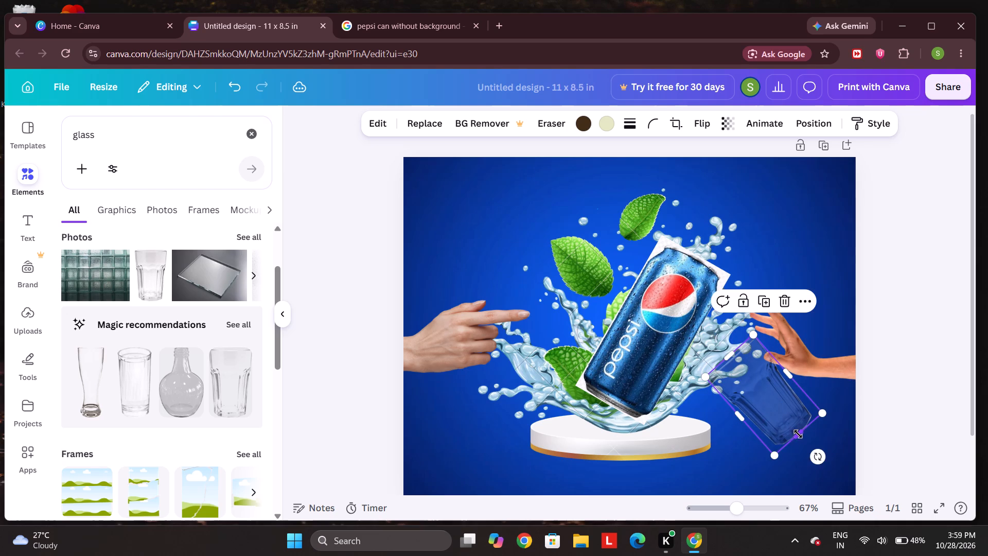
# Move the hand at the page's right edge up, level with the upper mint leaf.
pyautogui.moveTo(815, 374); pyautogui.dragTo(823, 280)
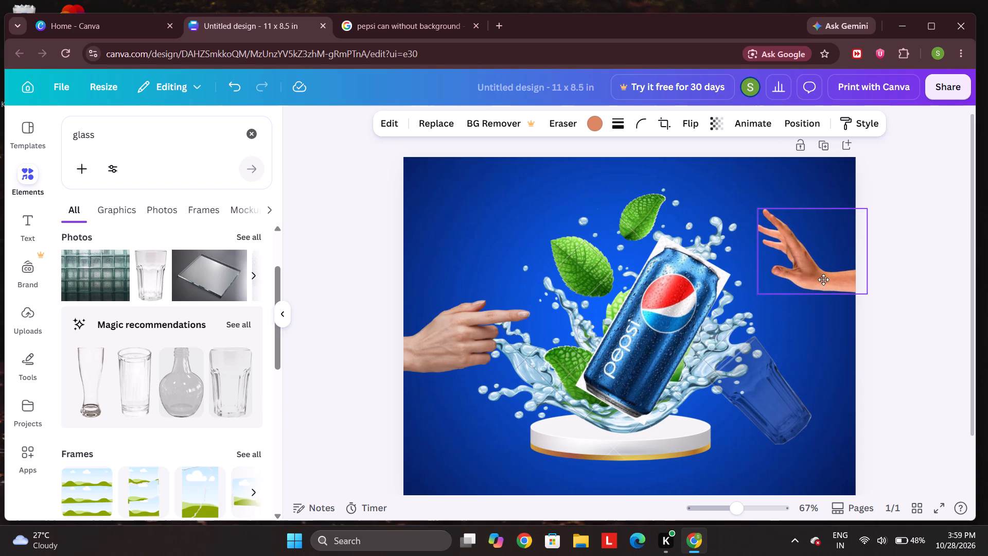
pyautogui.moveTo(823, 280); pyautogui.dragTo(826, 263)
# Move the tilted tumbler up beneath the raised hand and rotate it further toward horizontal, its base at the page's right edge.
pyautogui.moveTo(793, 426); pyautogui.dragTo(791, 335)
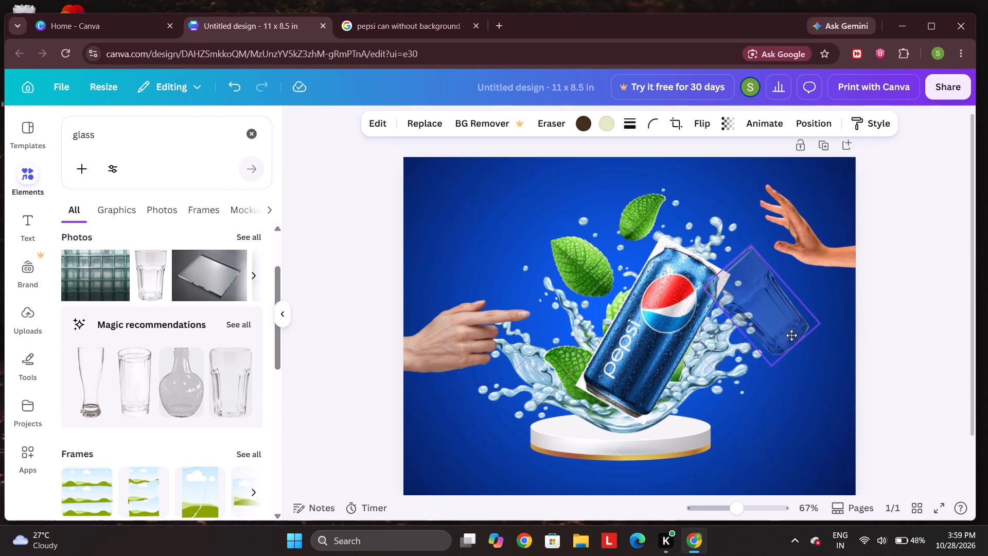
pyautogui.moveTo(791, 335); pyautogui.dragTo(801, 317)
pyautogui.moveTo(786, 346); pyautogui.dragTo(785, 346)
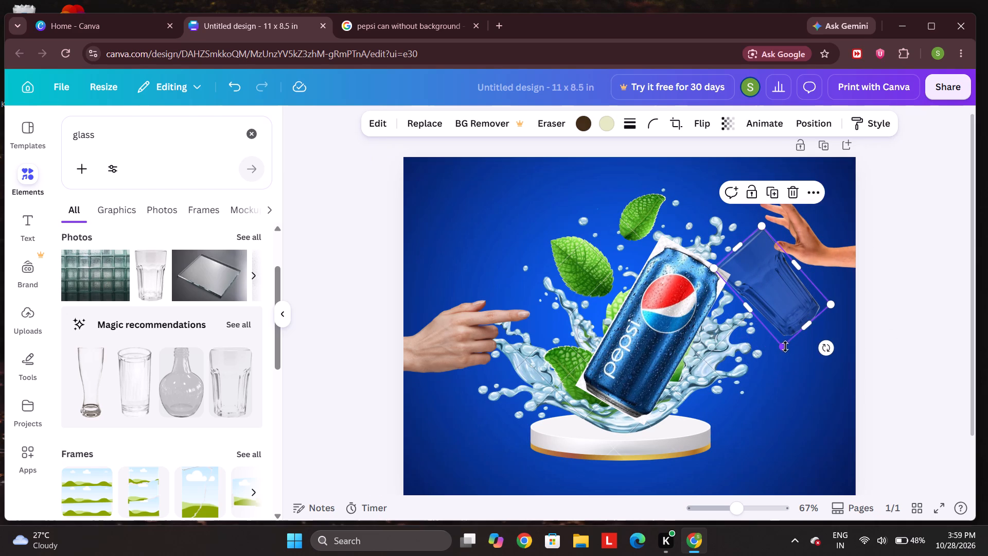
pyautogui.moveTo(785, 346); pyautogui.dragTo(798, 336)
pyautogui.moveTo(817, 343); pyautogui.dragTo(821, 311)
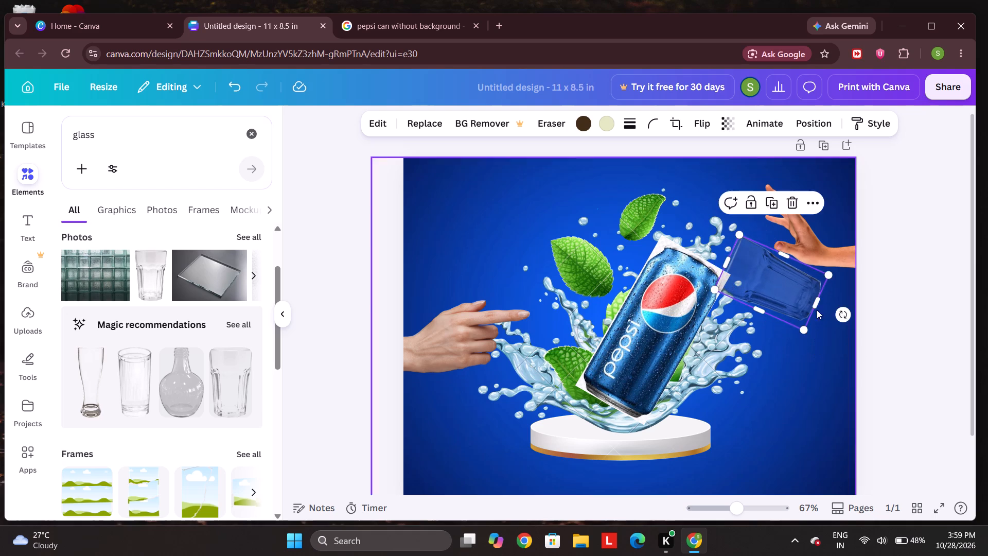
pyautogui.moveTo(796, 301); pyautogui.dragTo(820, 312)
# Search the elements for watersplash.
pyautogui.click(250, 134)
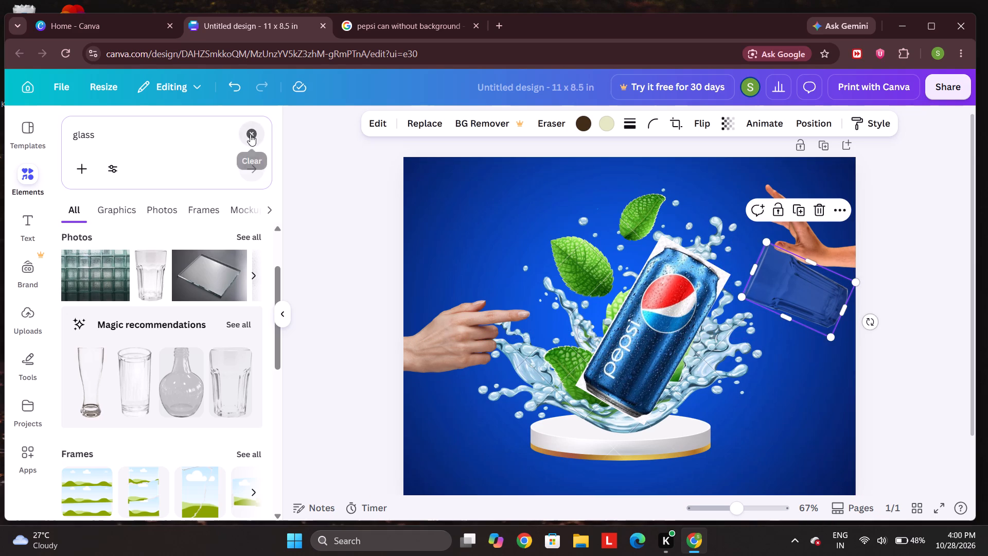
pyautogui.write('water')
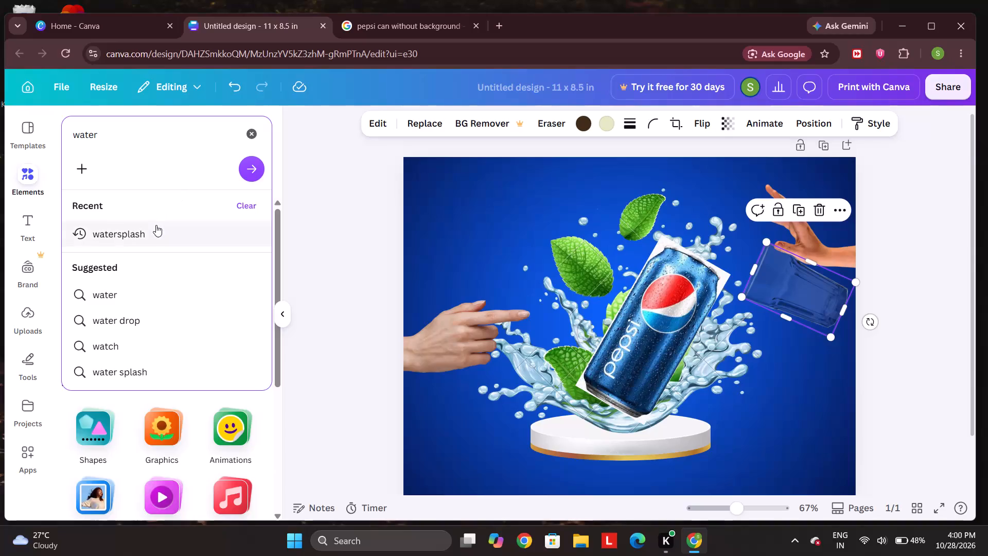
pyautogui.click(156, 225)
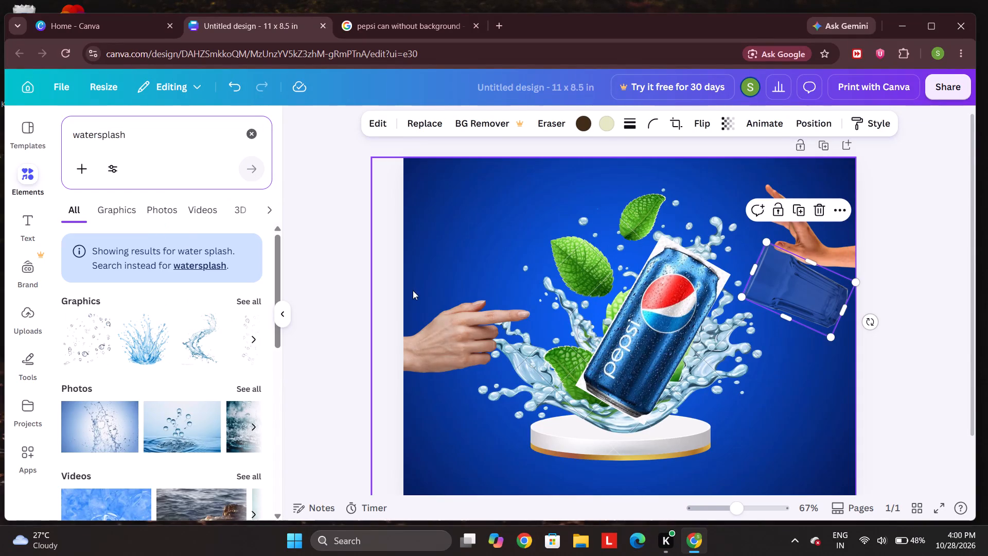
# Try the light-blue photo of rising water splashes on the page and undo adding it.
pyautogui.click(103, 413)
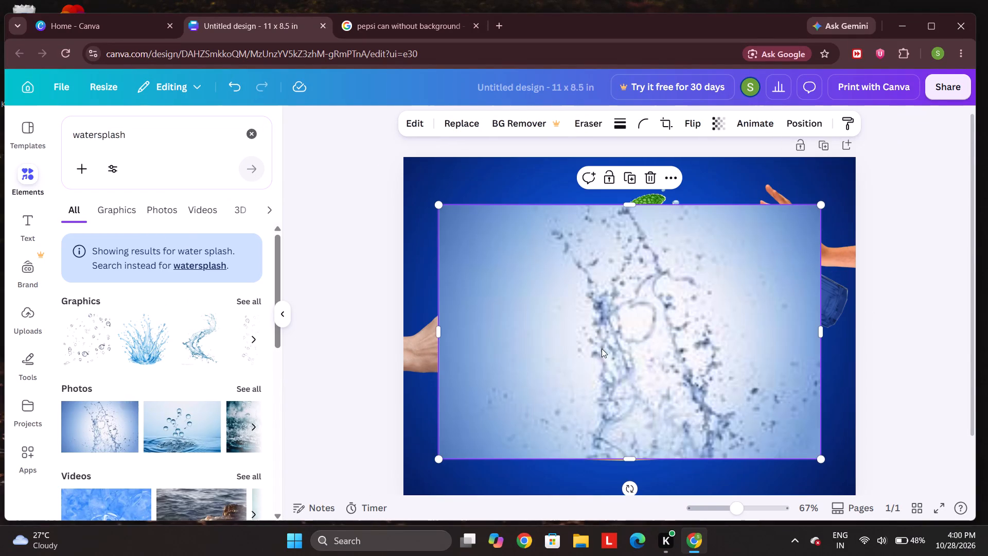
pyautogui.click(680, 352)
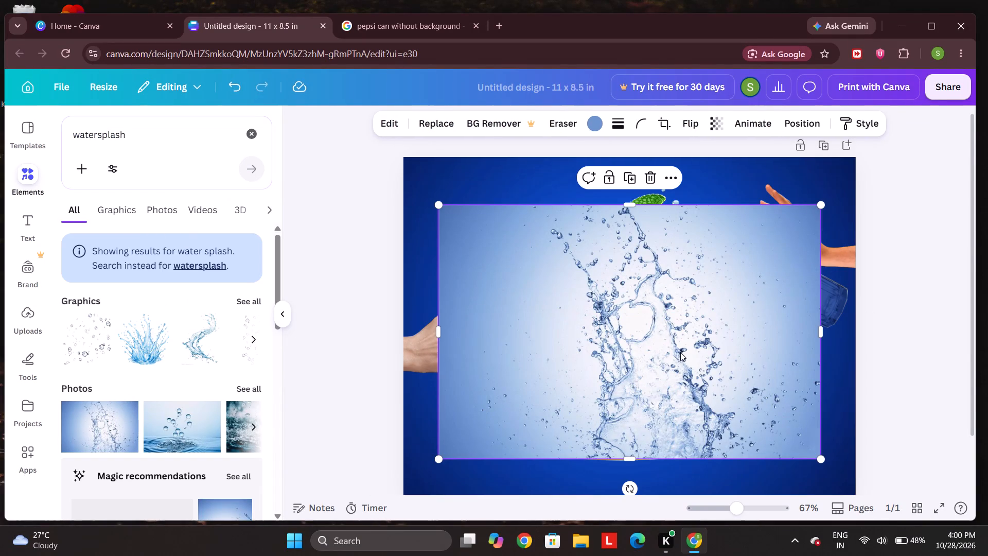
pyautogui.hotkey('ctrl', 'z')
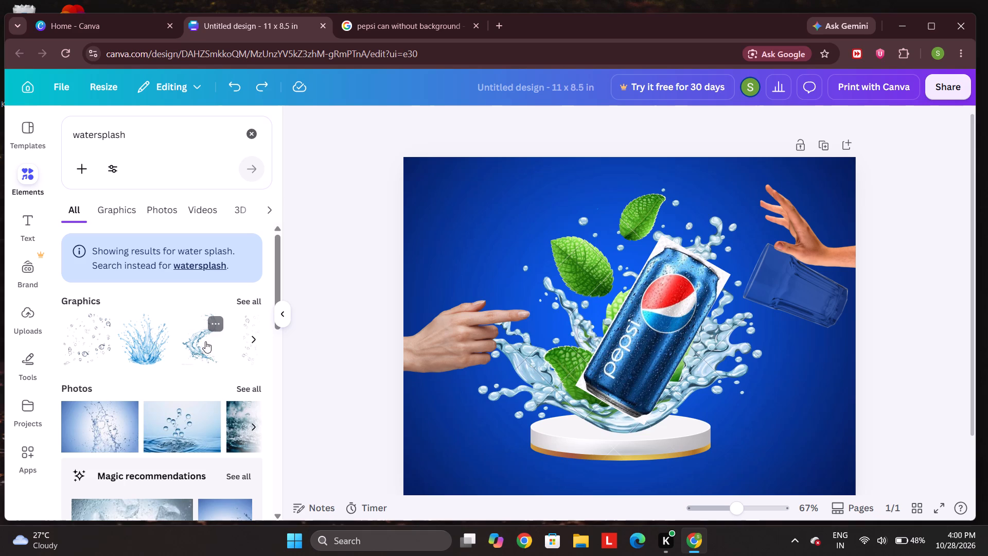
# Add the curved water-splash graphic, shrink it, and place it between the can and the tumbler's mouth.
pyautogui.click(205, 343)
pyautogui.moveTo(634, 331); pyautogui.dragTo(725, 357)
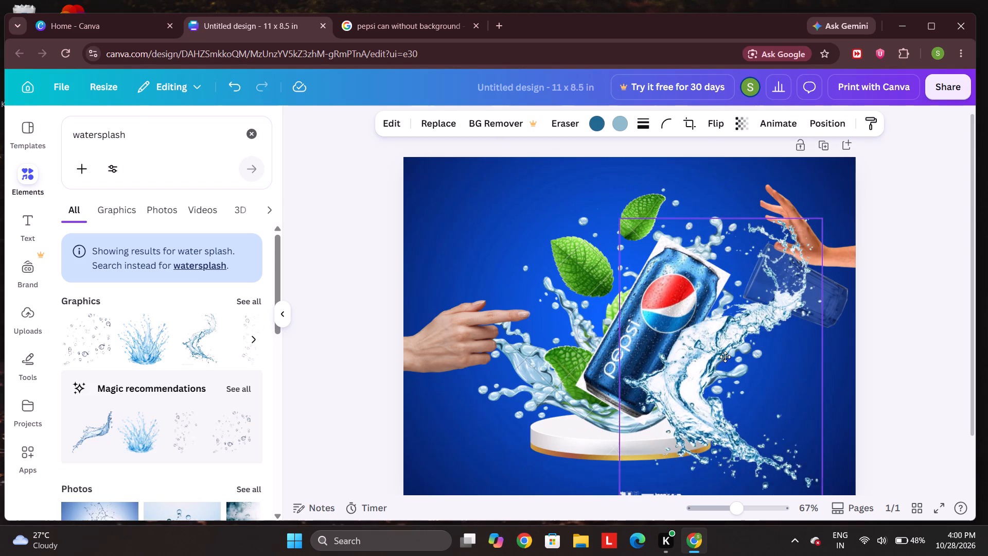
pyautogui.moveTo(725, 357); pyautogui.dragTo(712, 351)
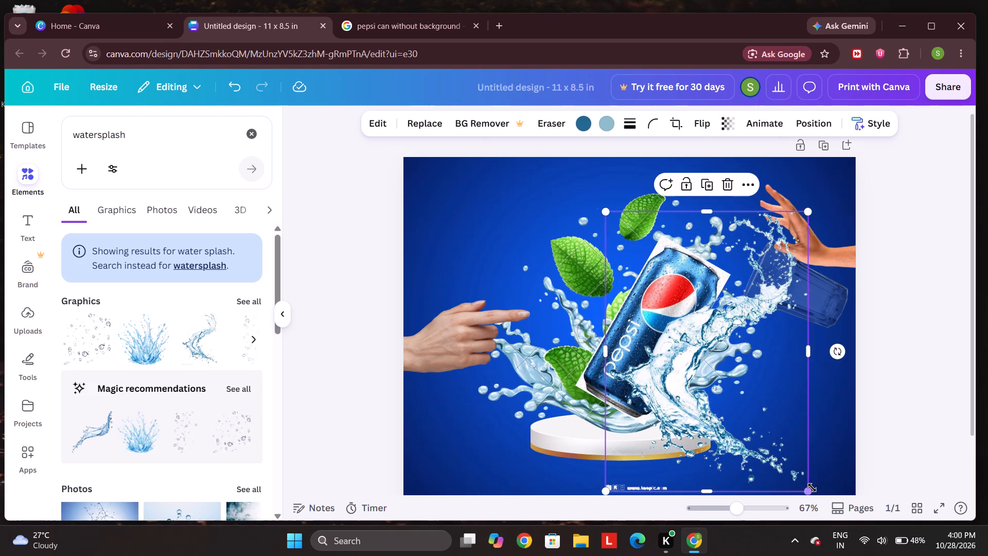
pyautogui.moveTo(810, 489); pyautogui.dragTo(713, 386)
pyautogui.moveTo(664, 312); pyautogui.dragTo(740, 376)
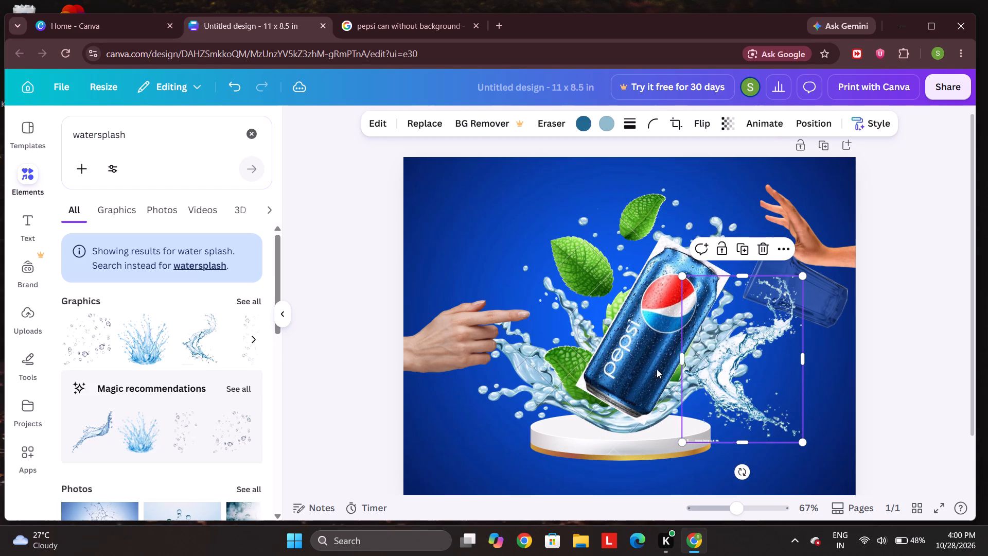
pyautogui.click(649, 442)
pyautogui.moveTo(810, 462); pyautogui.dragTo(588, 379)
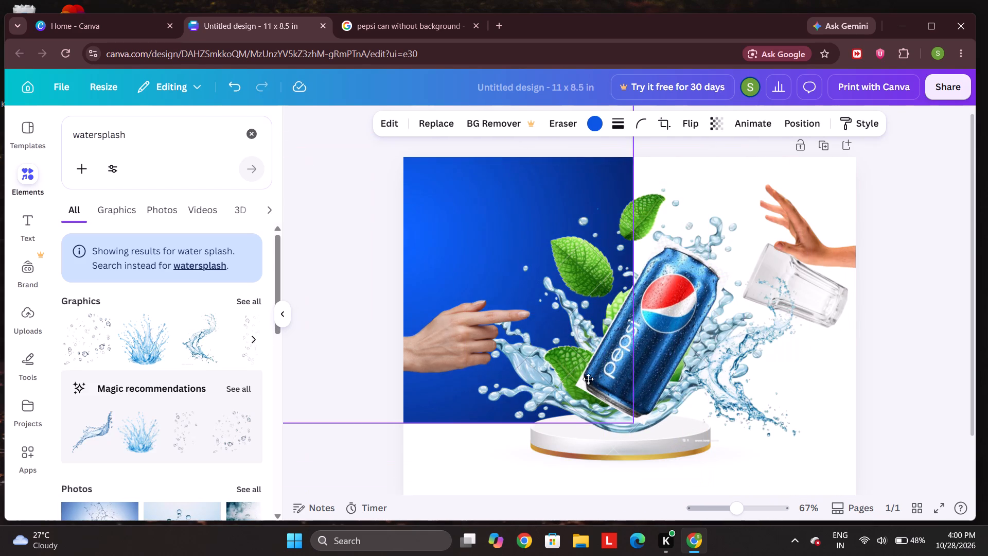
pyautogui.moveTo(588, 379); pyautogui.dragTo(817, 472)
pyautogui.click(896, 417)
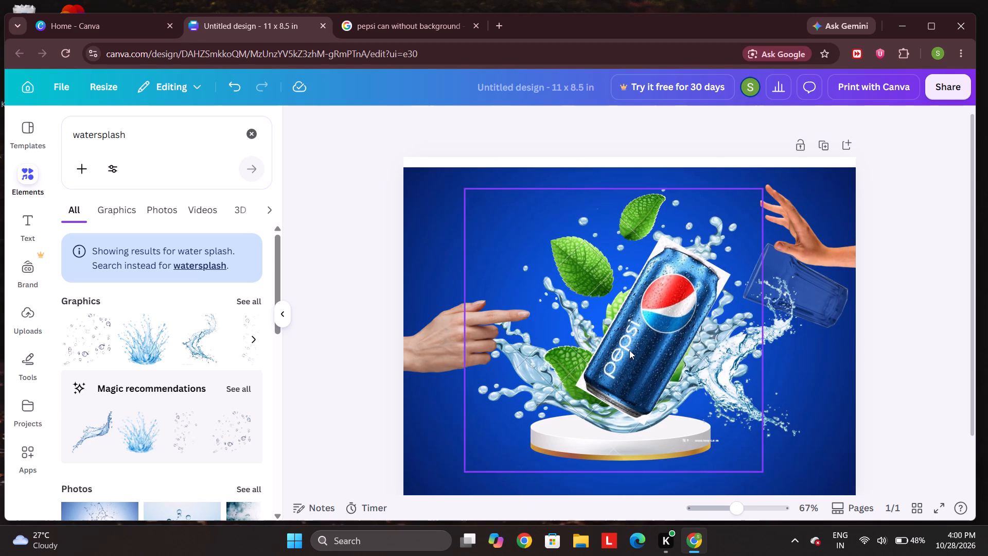
# Shift the Pepsi can slightly toward the pointing hand.
pyautogui.moveTo(637, 350); pyautogui.dragTo(623, 350)
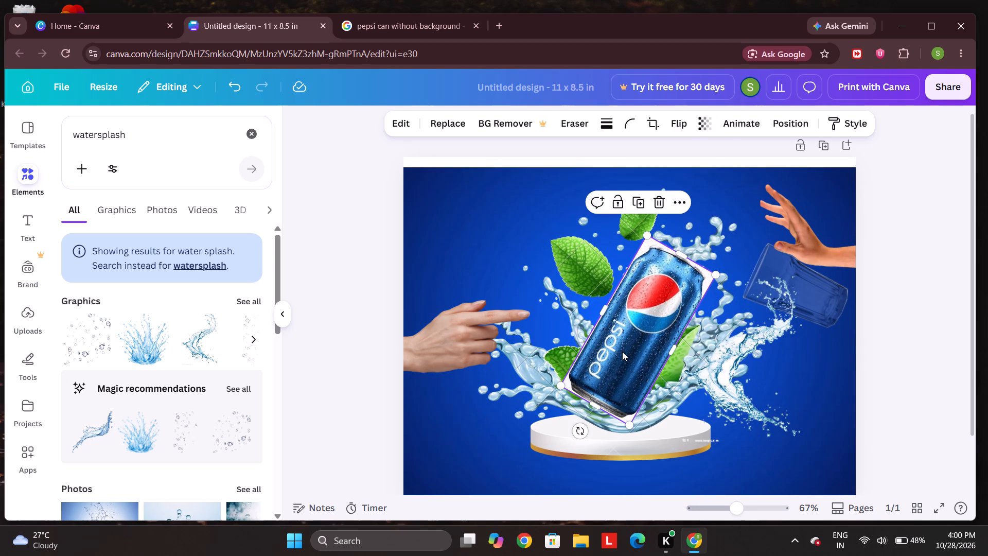
# Move the tumbler aside, narrow the curved splash slightly, and reposition the splash higher between the can and the raised hand.
pyautogui.click(820, 311)
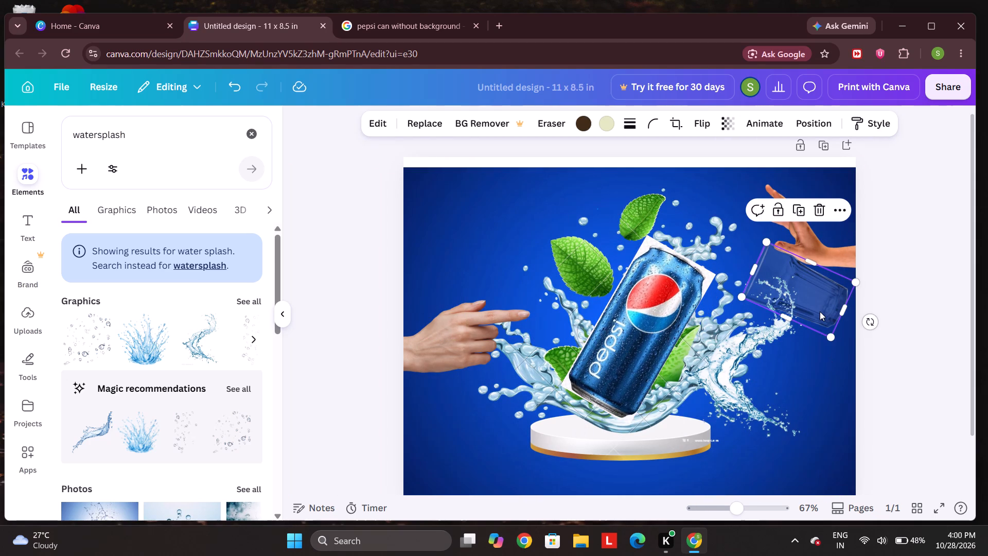
pyautogui.moveTo(818, 311); pyautogui.dragTo(837, 338)
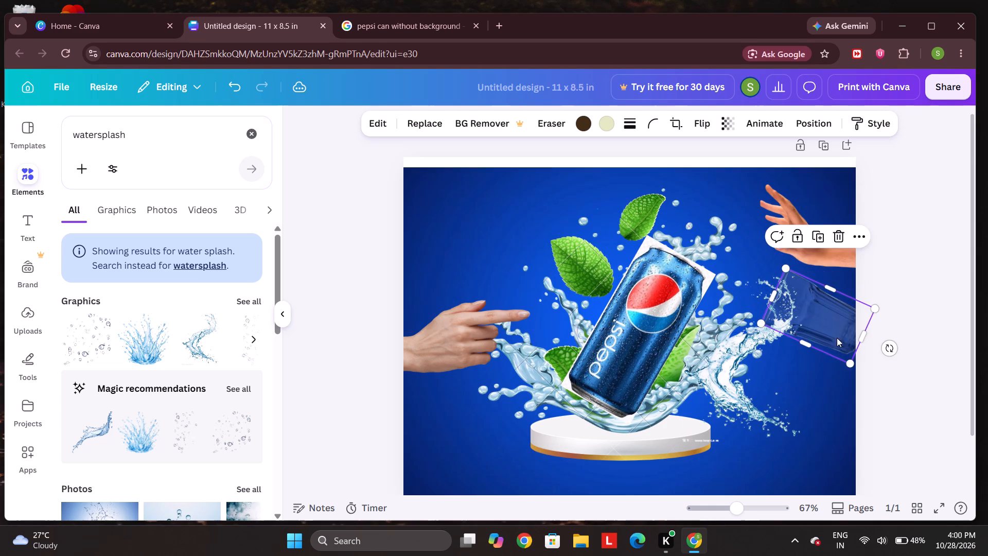
pyautogui.moveTo(721, 370); pyautogui.dragTo(749, 393)
pyautogui.moveTo(827, 321); pyautogui.dragTo(822, 319)
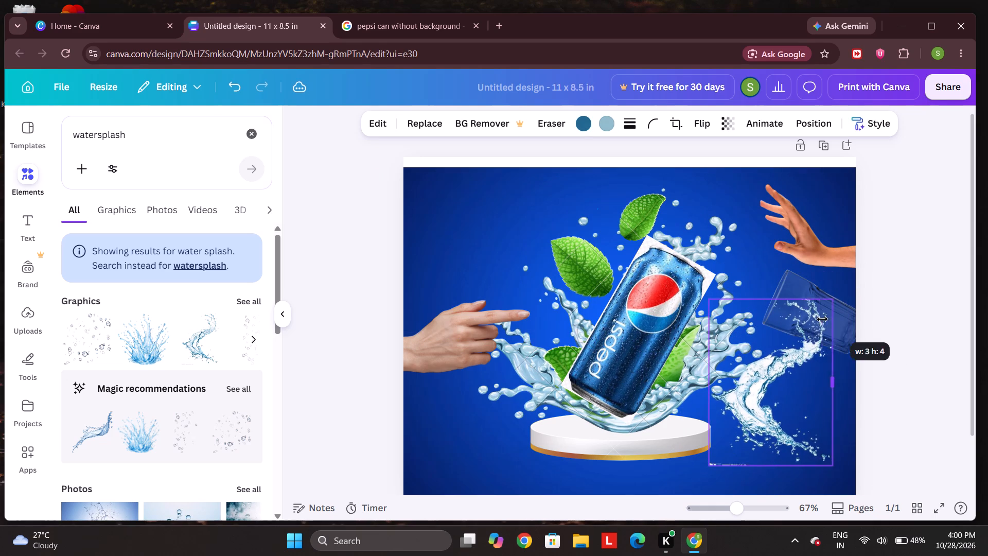
pyautogui.moveTo(822, 319); pyautogui.dragTo(806, 320)
pyautogui.moveTo(788, 390); pyautogui.dragTo(754, 305)
# Move the tumbler up beneath the raised hand, tilt and widen it slightly, and fit its mouth over the curved splash's upper end.
pyautogui.moveTo(802, 306); pyautogui.dragTo(788, 276)
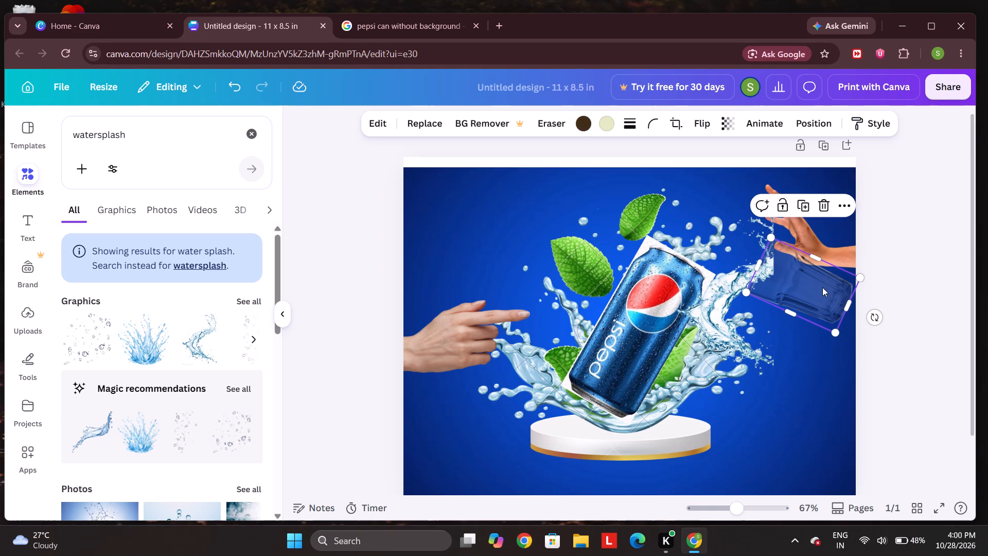
pyautogui.moveTo(877, 316); pyautogui.dragTo(863, 328)
pyautogui.moveTo(788, 305); pyautogui.dragTo(784, 323)
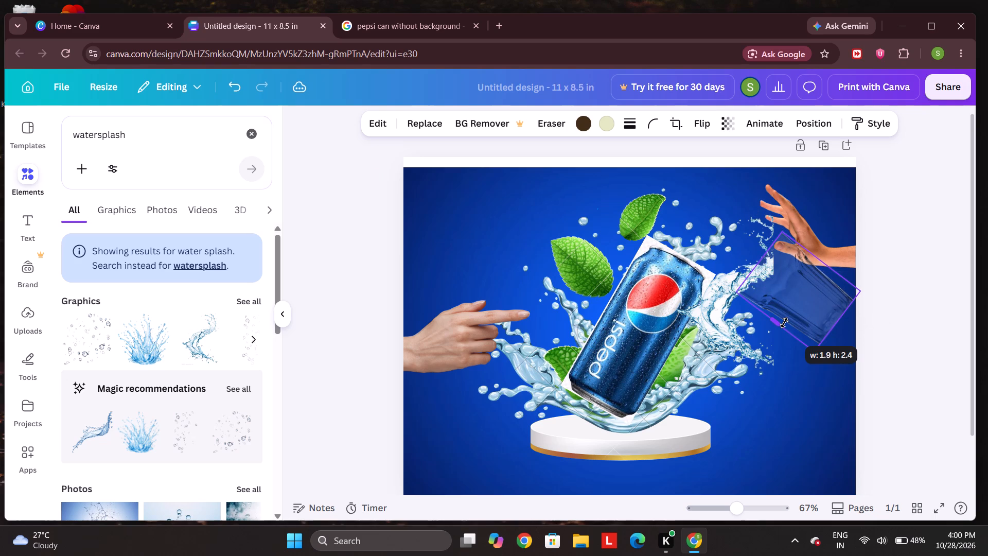
pyautogui.moveTo(784, 323); pyautogui.dragTo(787, 312)
pyautogui.moveTo(805, 302); pyautogui.dragTo(792, 274)
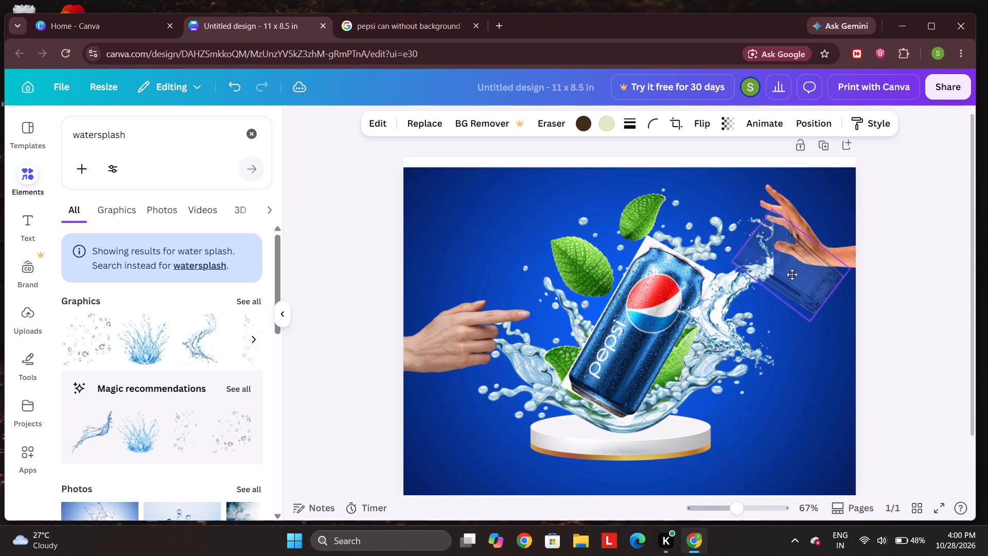
pyautogui.moveTo(792, 274); pyautogui.dragTo(777, 286)
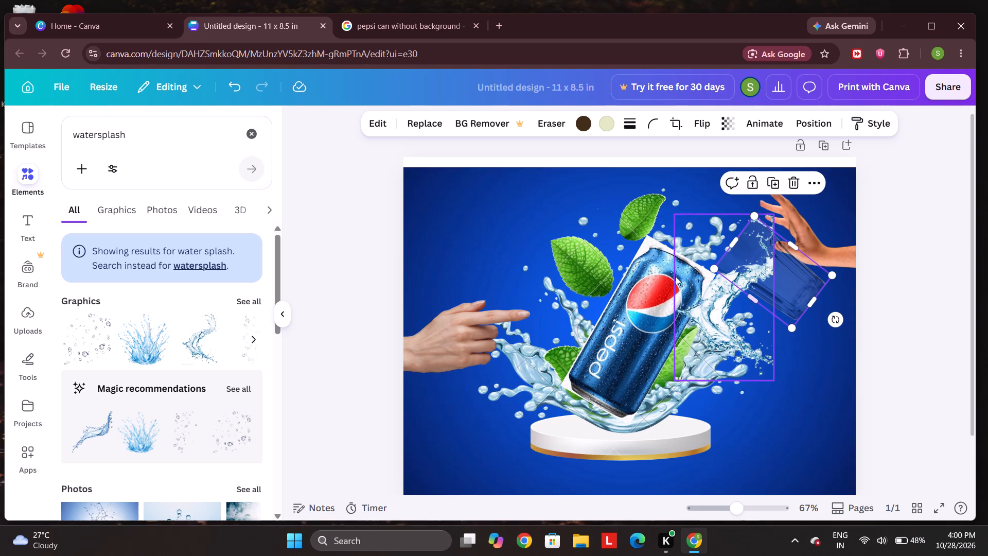
# Nudge the Pepsi can and the mint splash behind it slightly higher above the podium.
pyautogui.moveTo(657, 282); pyautogui.dragTo(652, 271)
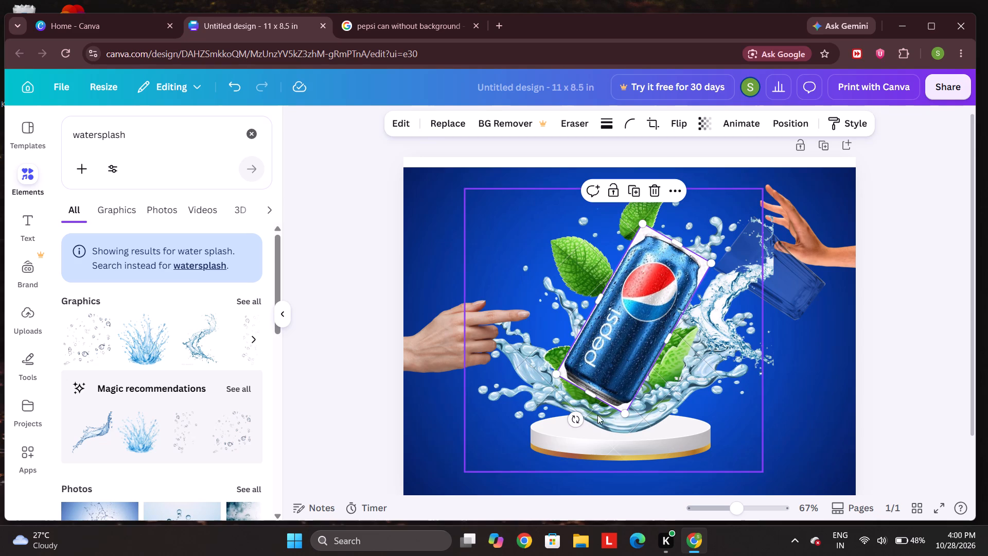
pyautogui.click(579, 409)
pyautogui.moveTo(554, 389); pyautogui.dragTo(535, 388)
pyautogui.moveTo(584, 439); pyautogui.dragTo(568, 441)
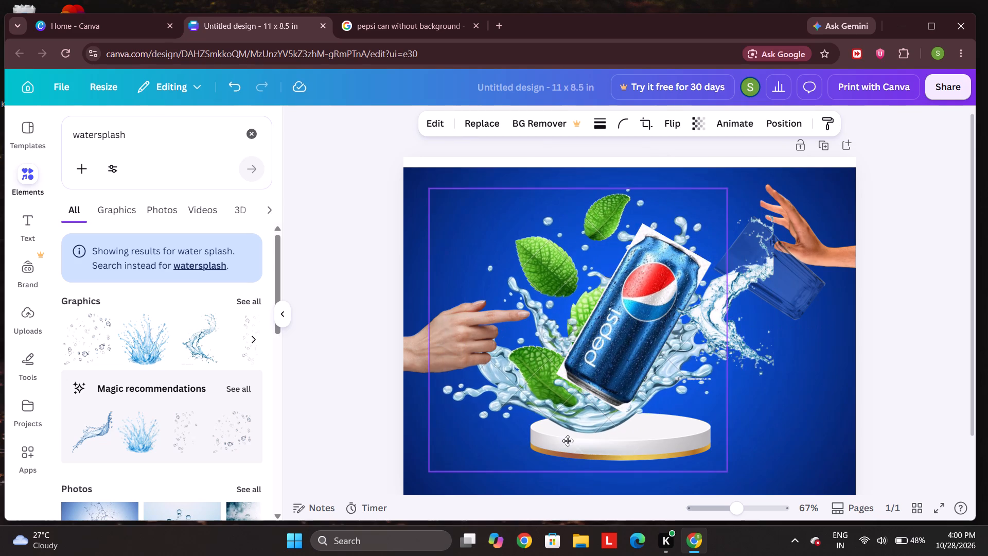
pyautogui.moveTo(568, 441); pyautogui.dragTo(600, 435)
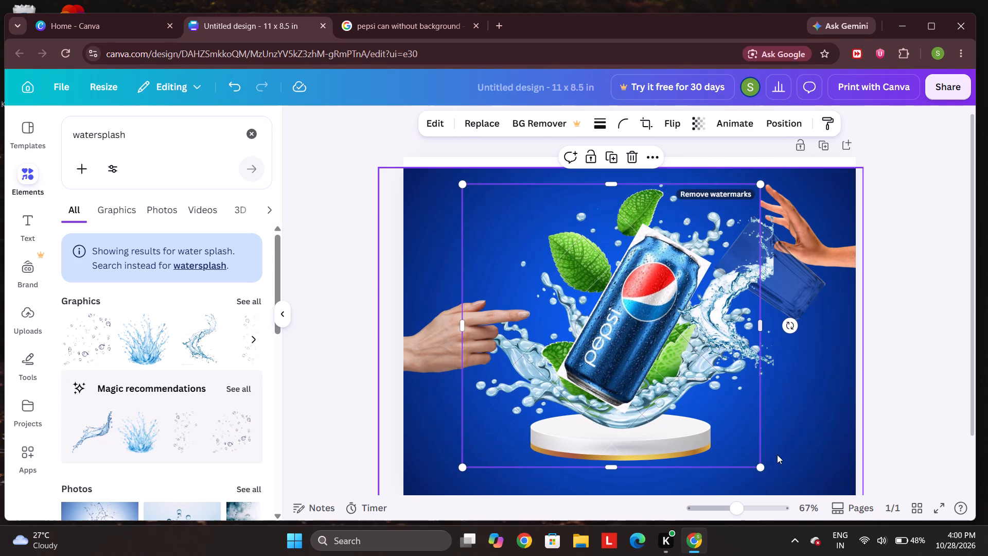
# Shift the blue background slightly upward to cover the white strip along the page's top edge.
pyautogui.click(787, 450)
pyautogui.moveTo(786, 449); pyautogui.dragTo(778, 441)
pyautogui.click(878, 402)
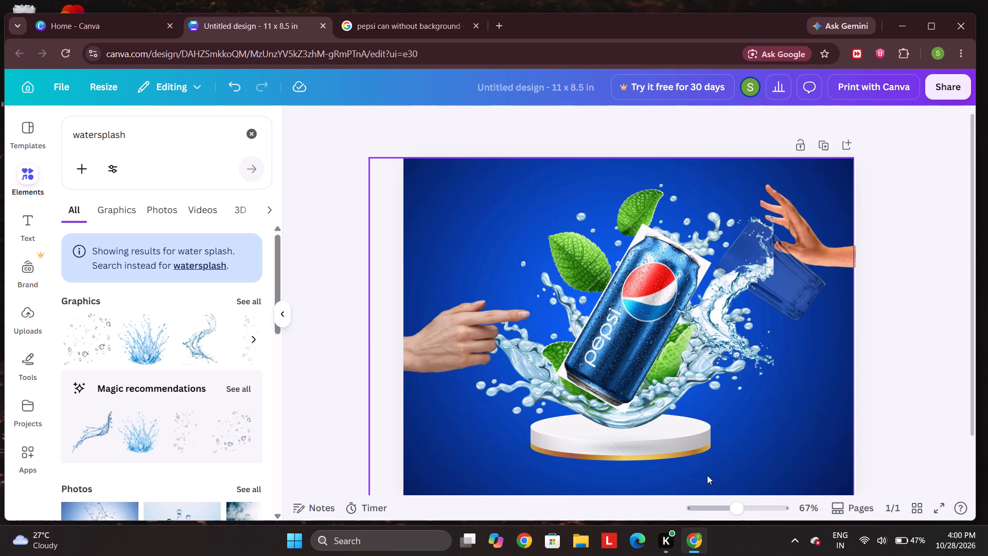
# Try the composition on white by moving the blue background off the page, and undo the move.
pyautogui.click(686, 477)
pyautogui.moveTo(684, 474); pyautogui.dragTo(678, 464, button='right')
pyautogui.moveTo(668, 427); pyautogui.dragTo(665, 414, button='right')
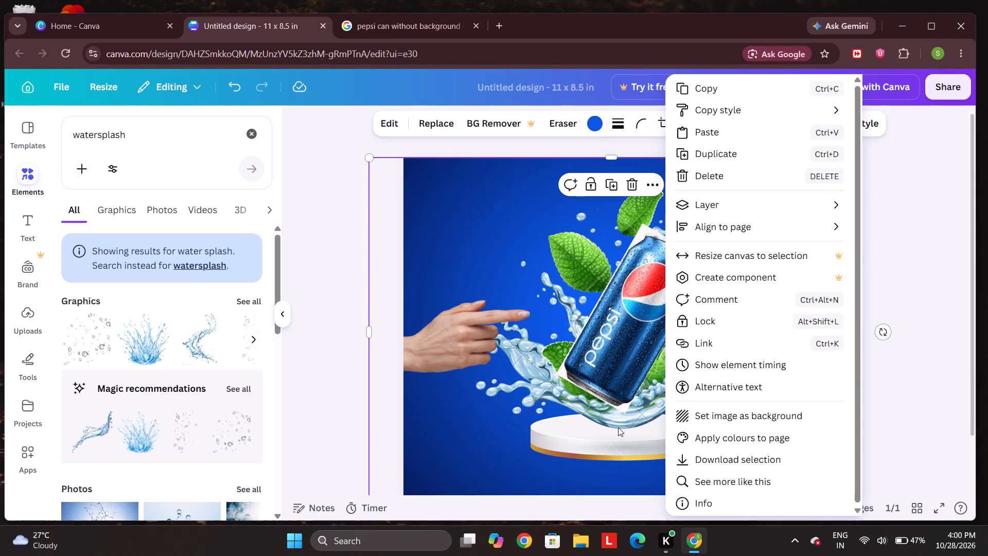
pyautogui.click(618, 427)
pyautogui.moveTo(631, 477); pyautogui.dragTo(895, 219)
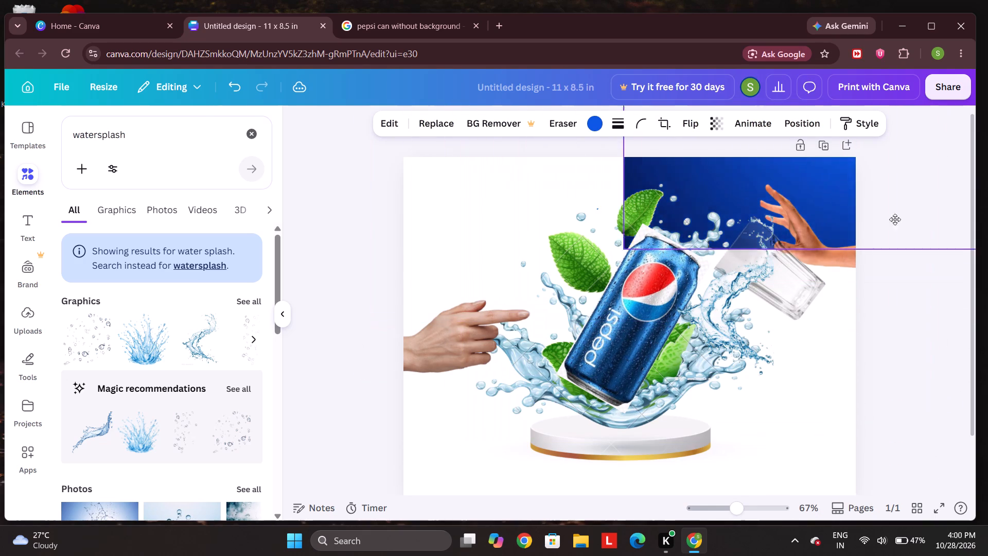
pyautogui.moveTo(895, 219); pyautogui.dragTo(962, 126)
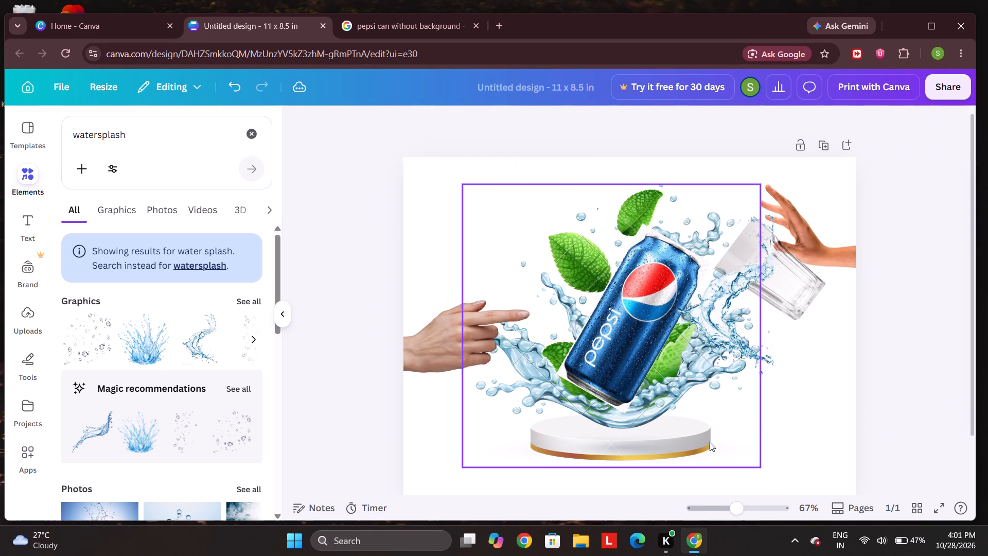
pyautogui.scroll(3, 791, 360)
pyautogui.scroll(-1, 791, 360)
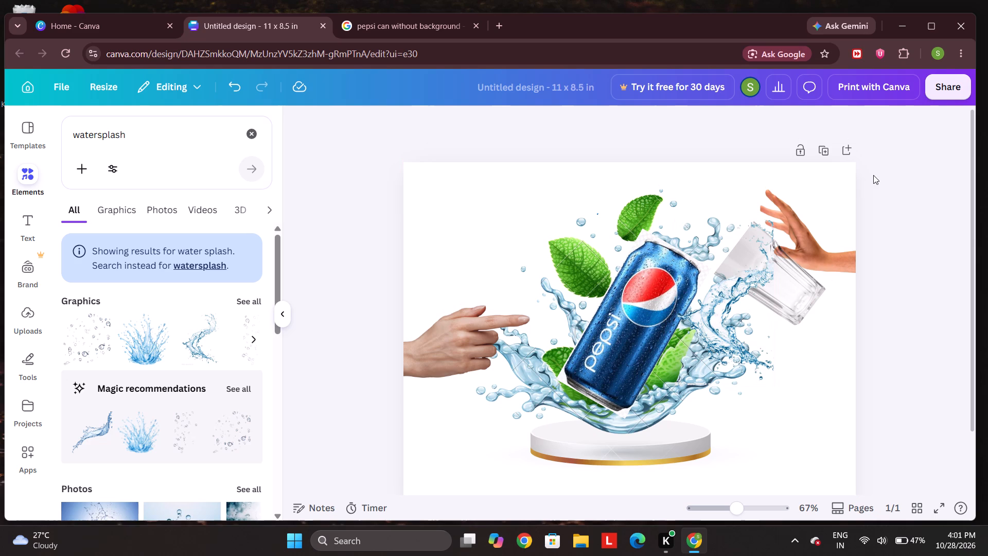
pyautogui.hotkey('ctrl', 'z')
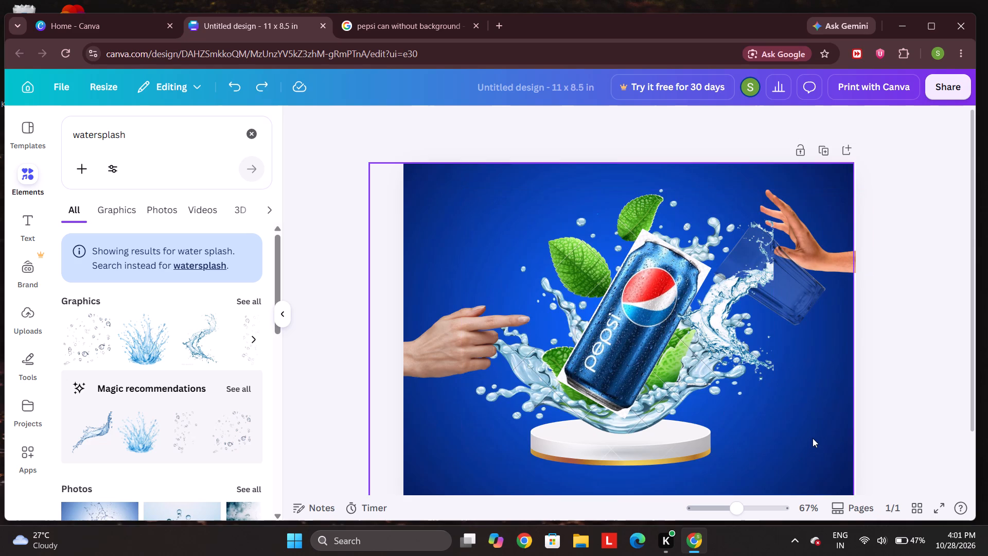
# Reposition the blue background slightly toward the pointing hand's side of the page, keeping the page's top and bottom covered.
pyautogui.moveTo(803, 447); pyautogui.dragTo(787, 322)
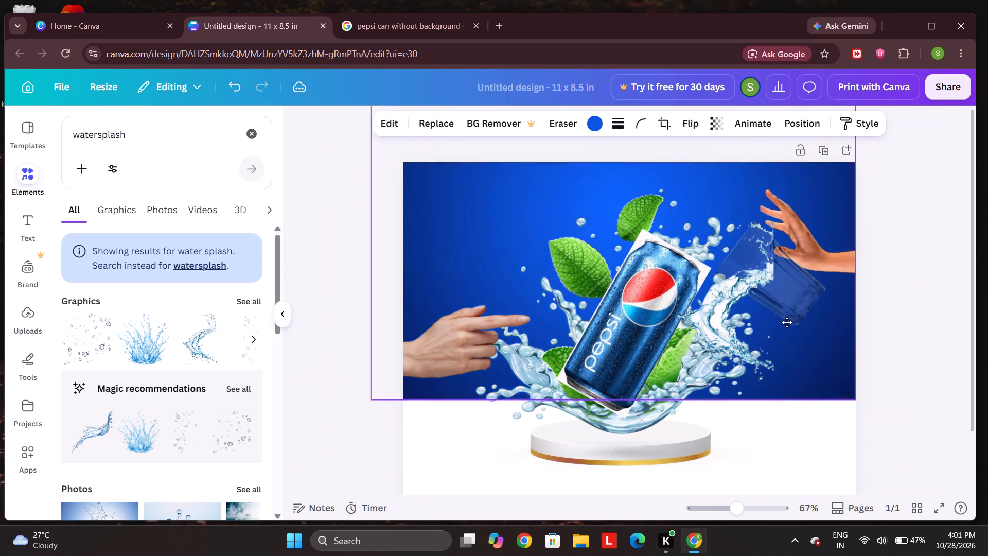
pyautogui.moveTo(787, 322); pyautogui.dragTo(787, 439)
pyautogui.click(740, 341)
# Raise the Pepsi can so it floats above the splash's lower mint leaves.
pyautogui.click(627, 348)
pyautogui.moveTo(623, 361); pyautogui.dragTo(632, 320)
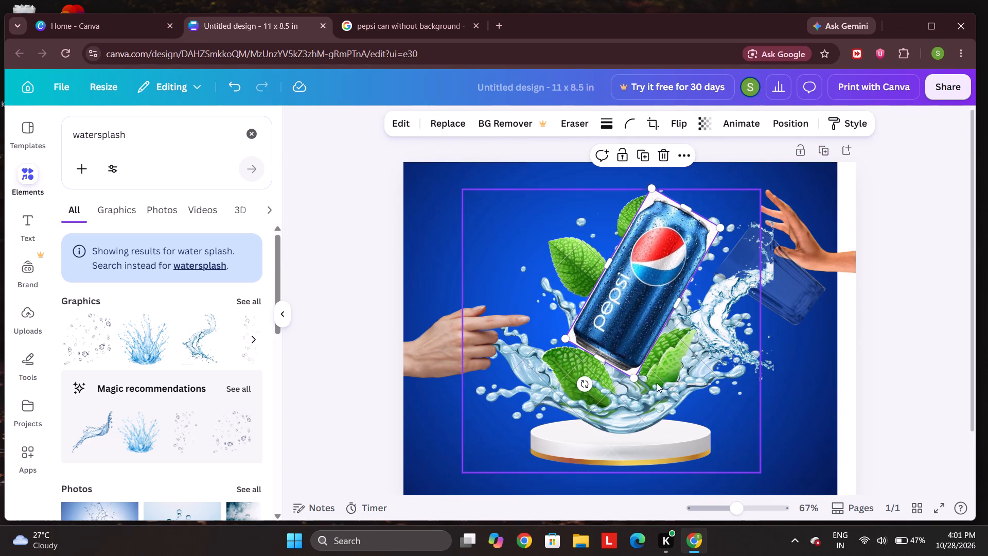
pyautogui.click(813, 387)
pyautogui.click(889, 399)
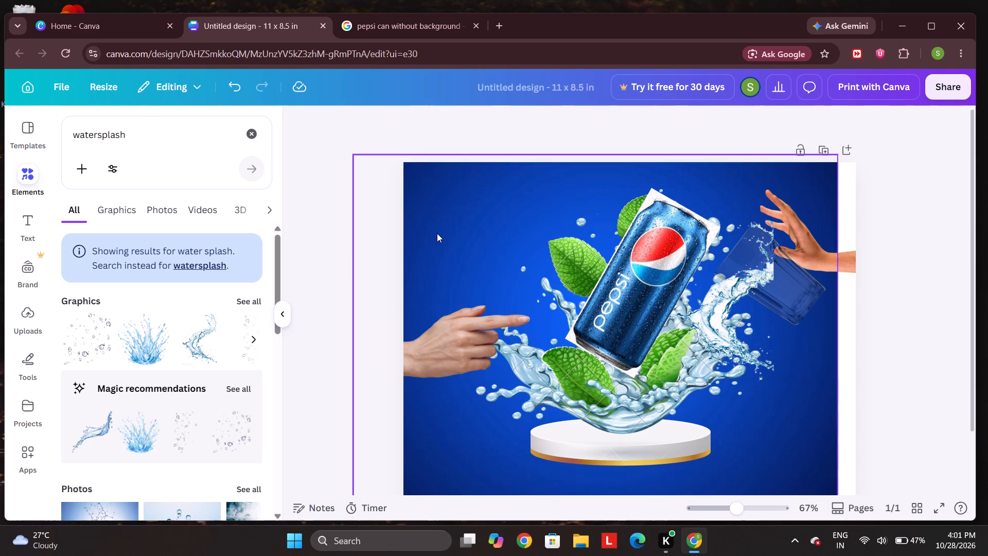